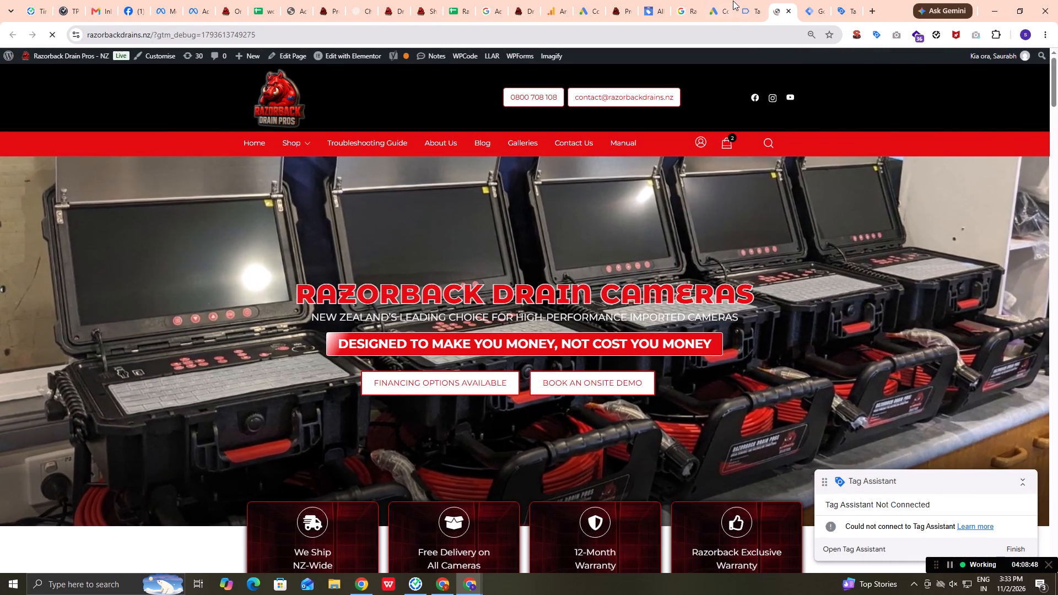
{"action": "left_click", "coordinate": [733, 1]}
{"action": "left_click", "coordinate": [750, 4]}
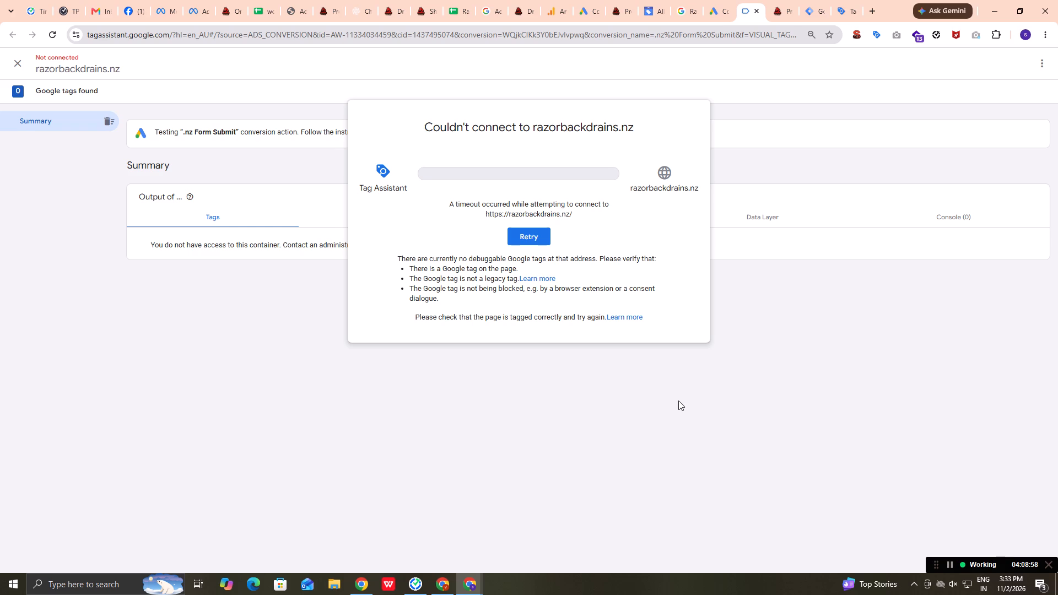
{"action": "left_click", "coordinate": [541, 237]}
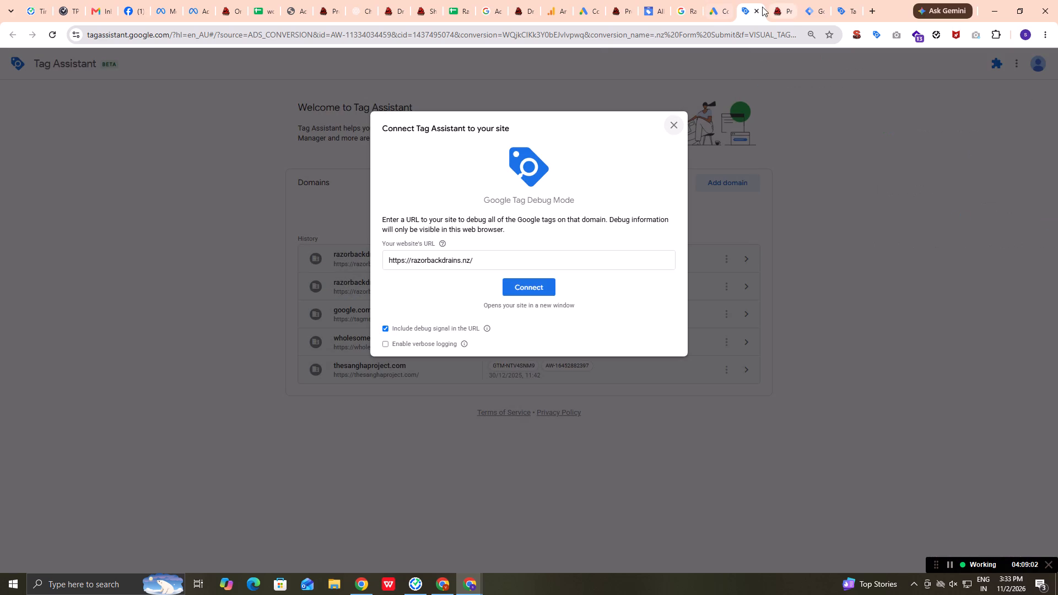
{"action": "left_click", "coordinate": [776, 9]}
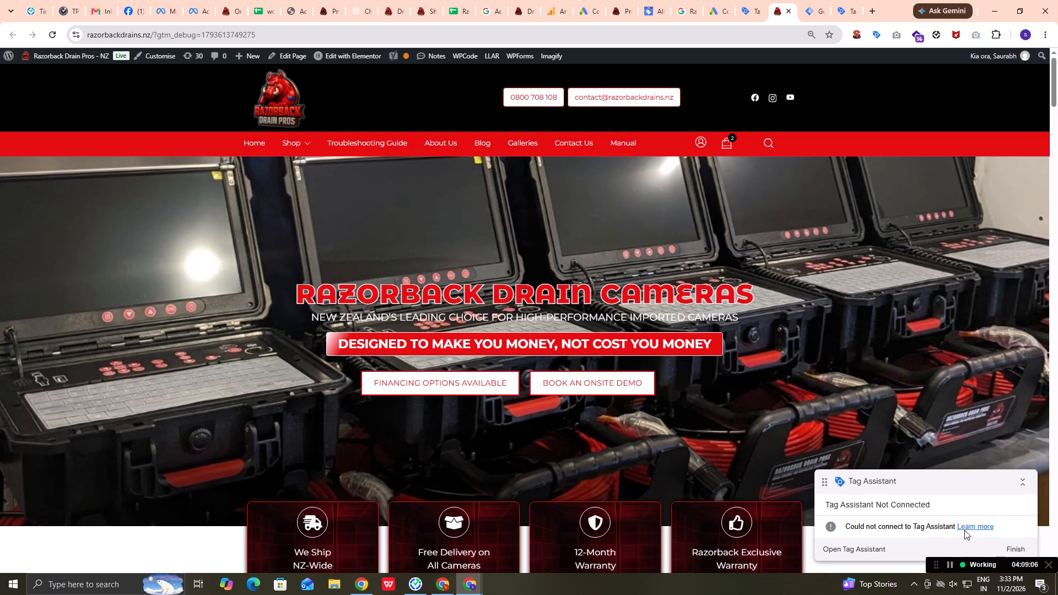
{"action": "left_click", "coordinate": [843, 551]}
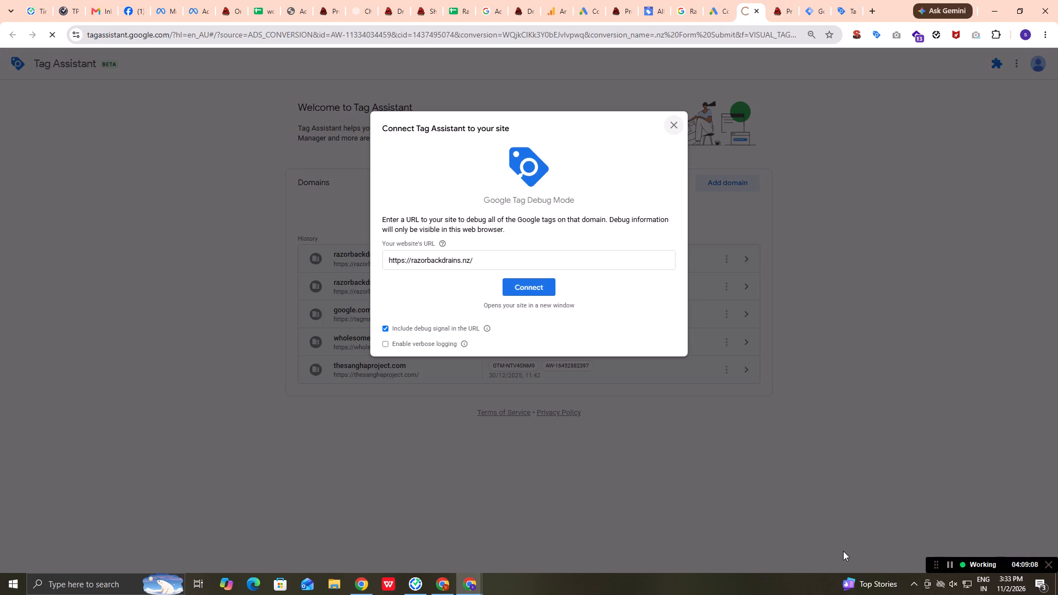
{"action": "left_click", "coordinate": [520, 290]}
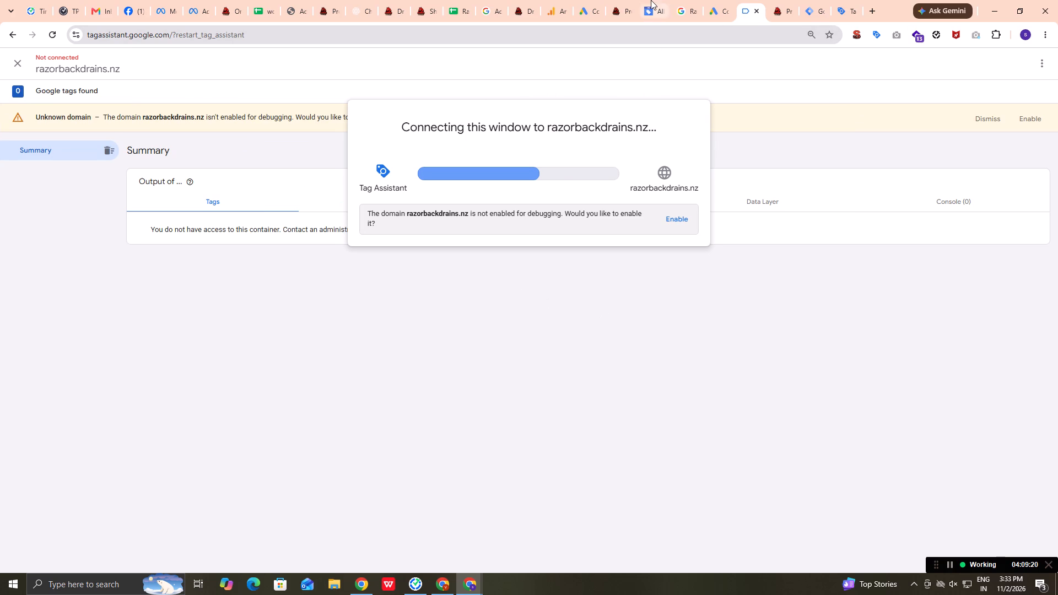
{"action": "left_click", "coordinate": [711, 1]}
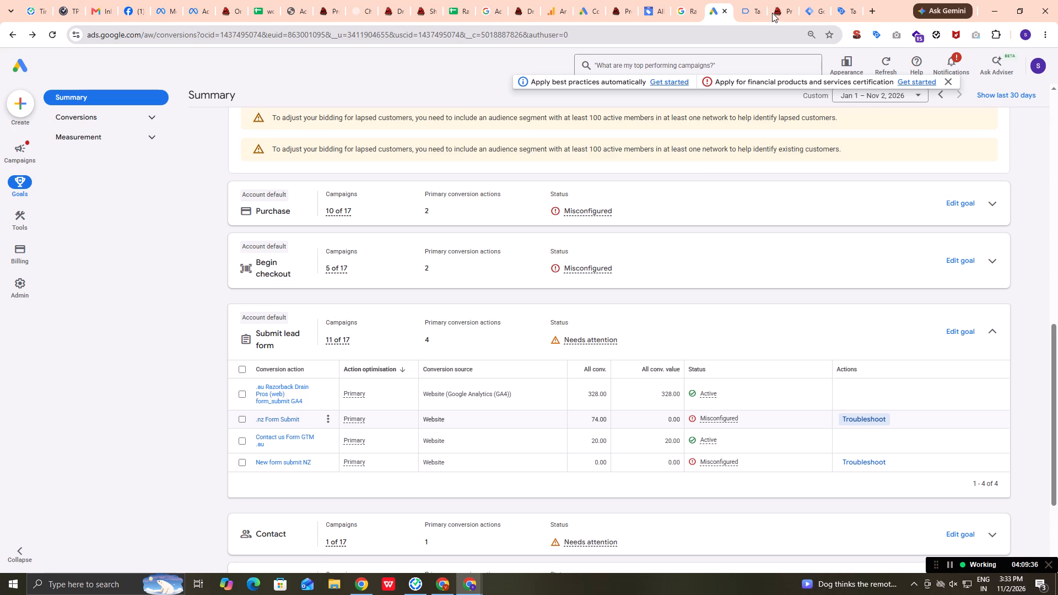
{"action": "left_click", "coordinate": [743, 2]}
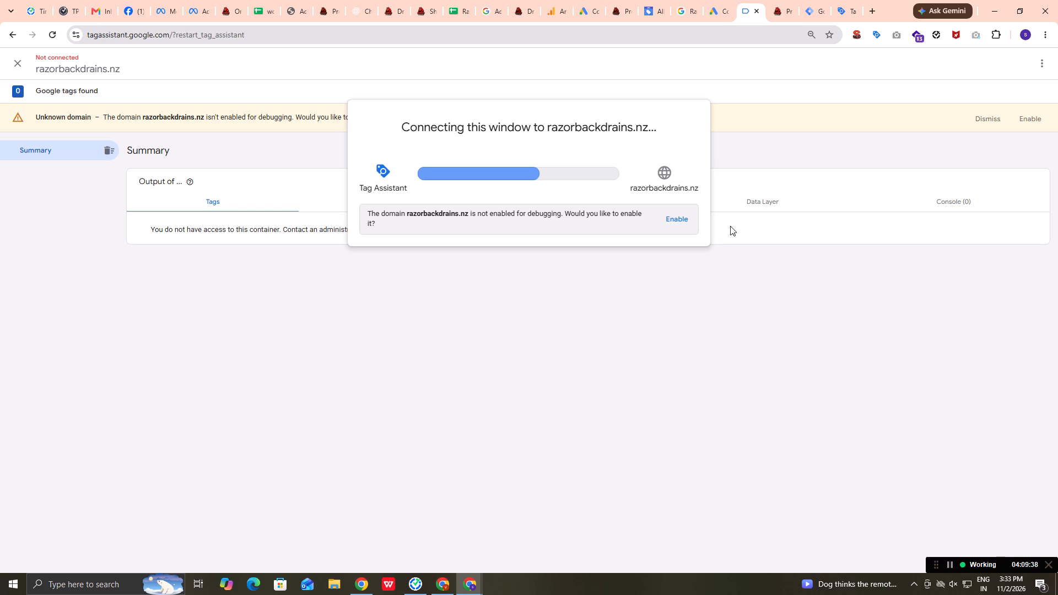
Close both Tag Assistant sessions and the razorbackdrains.nz debug page, leaving the Tag Manager workspace open.
{"action": "left_click", "coordinate": [753, 9]}
{"action": "left_click", "coordinate": [577, 109]}
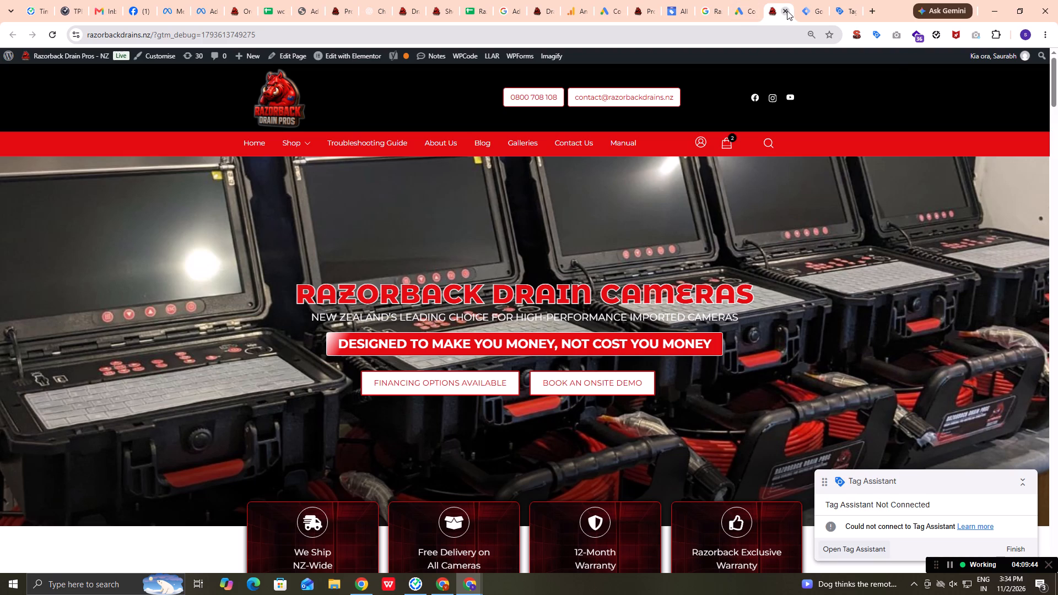
{"action": "left_click", "coordinate": [787, 10]}
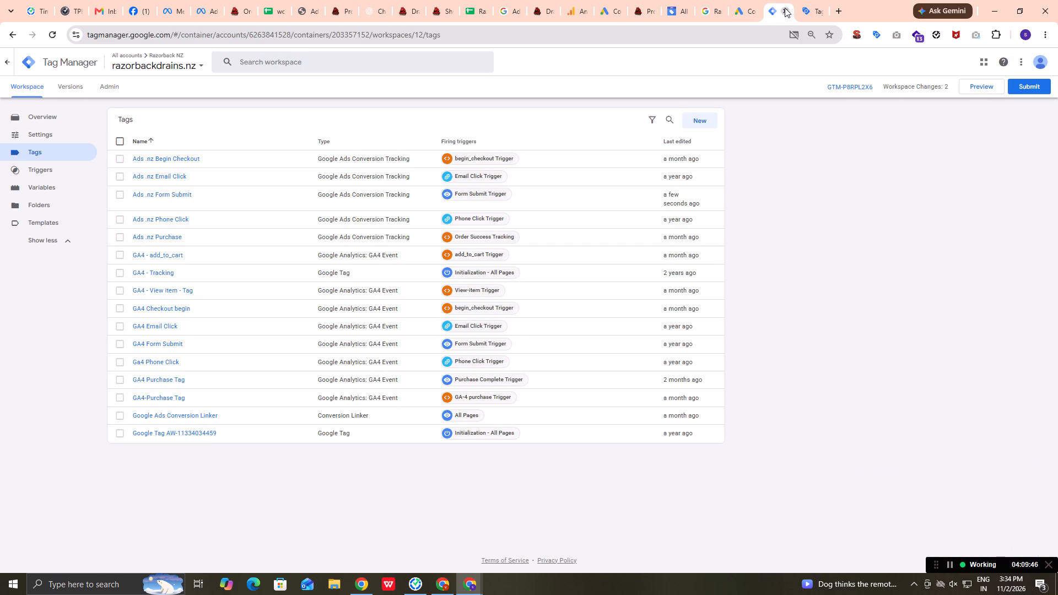
{"action": "left_click", "coordinate": [812, 6]}
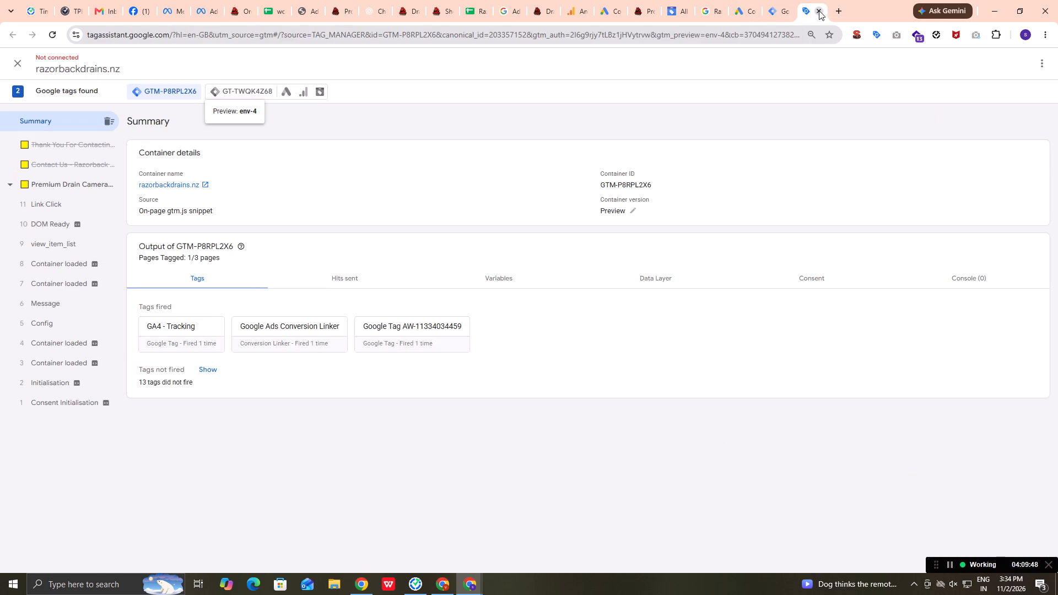
{"action": "left_click", "coordinate": [819, 10]}
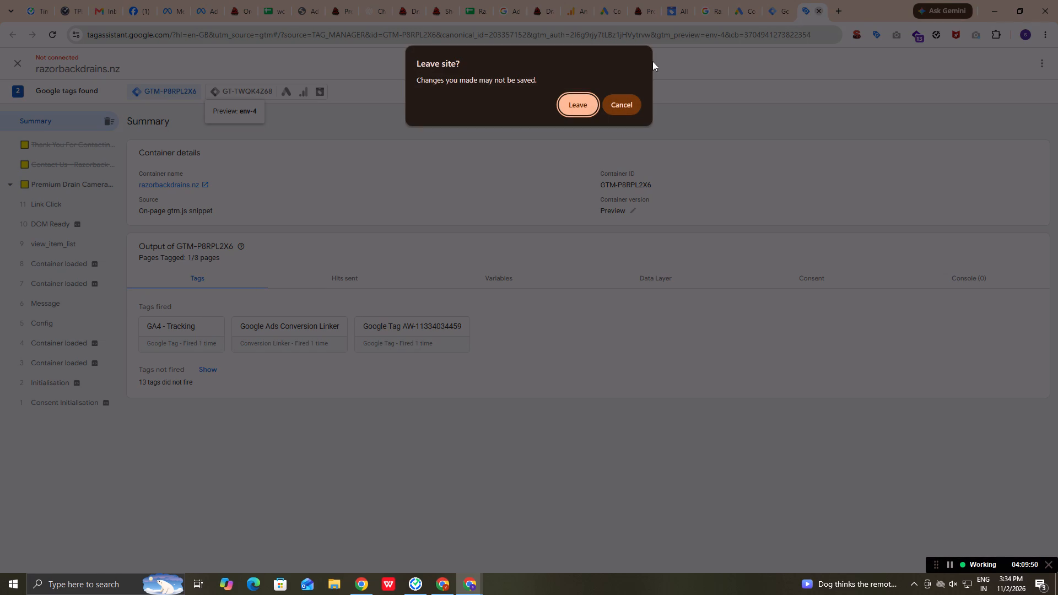
{"action": "left_click", "coordinate": [591, 108]}
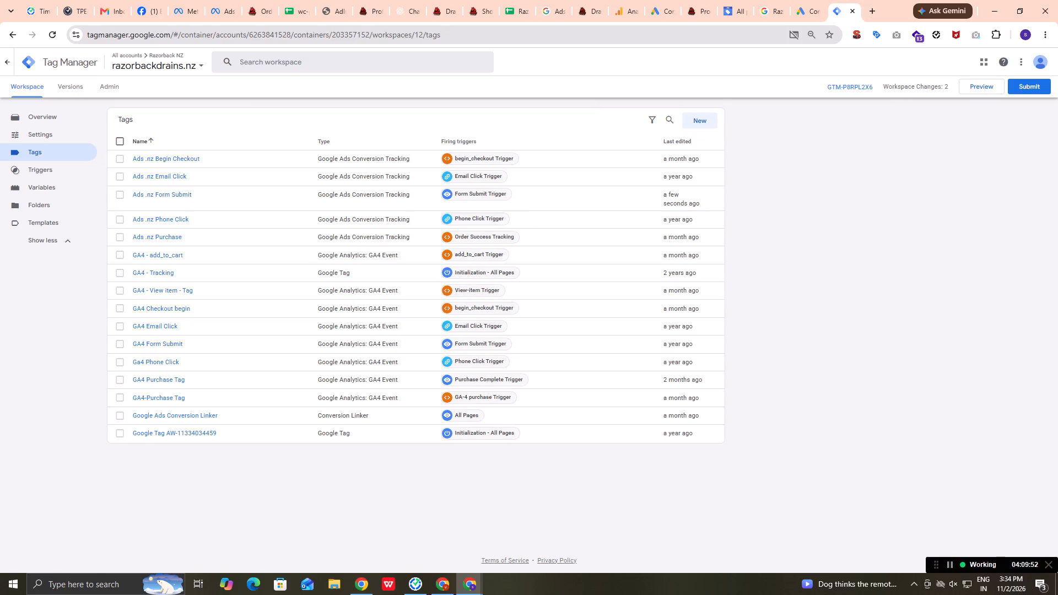
Publish the razorbackdrains.nz workspace changes to the Ads .nz Form Submit tag and Form Submit Trigger as a new container version.
{"action": "left_click", "coordinate": [1037, 84]}
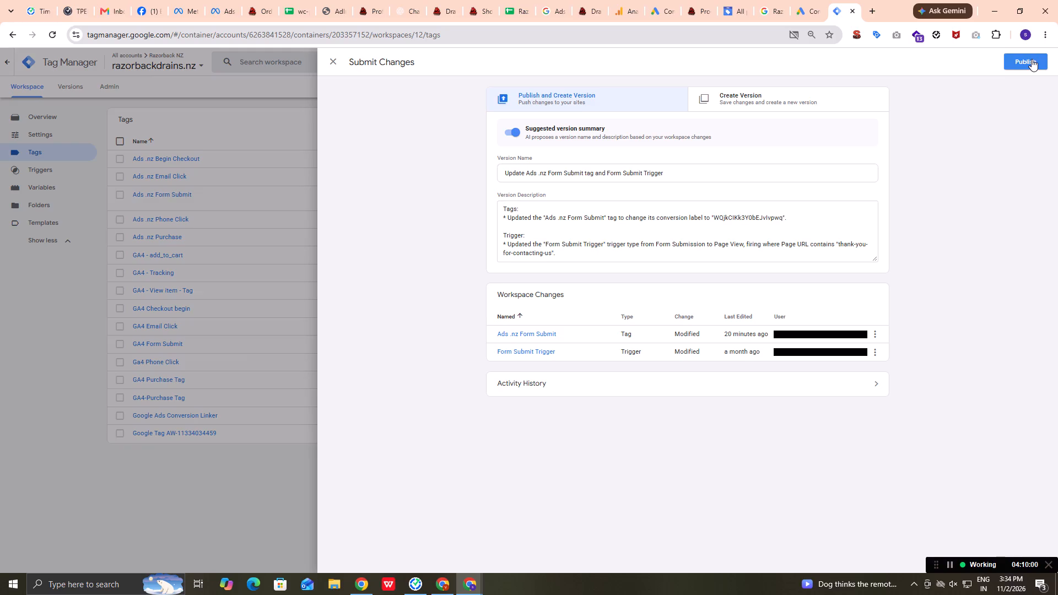
{"action": "left_click", "coordinate": [1032, 59]}
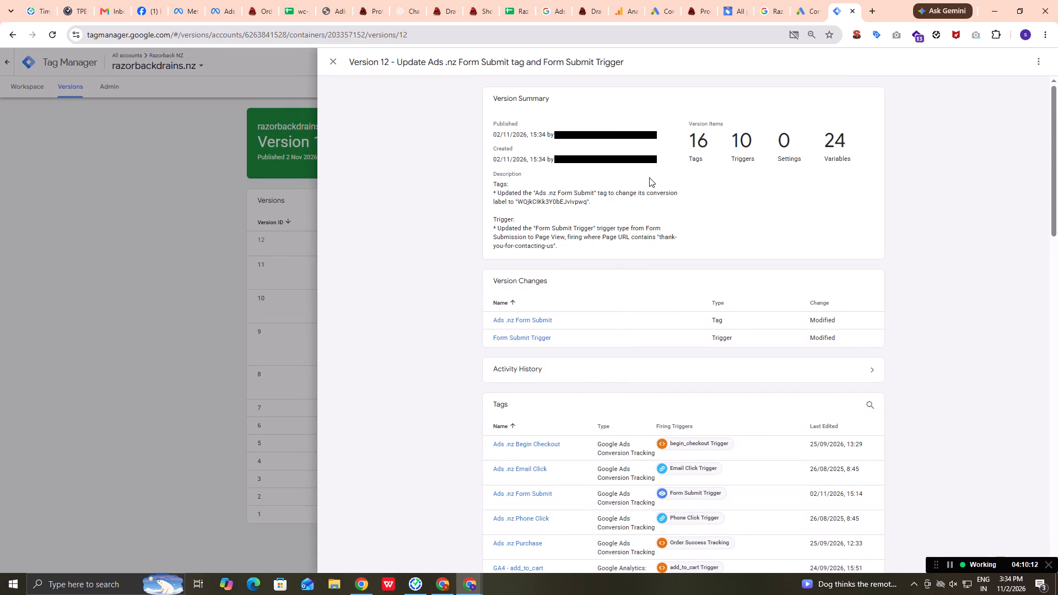
Review the published version's changes, tags, triggers and variables.
{"action": "scroll", "coordinate": [848, 221], "scroll_direction": "down", "scroll_amount": 4}
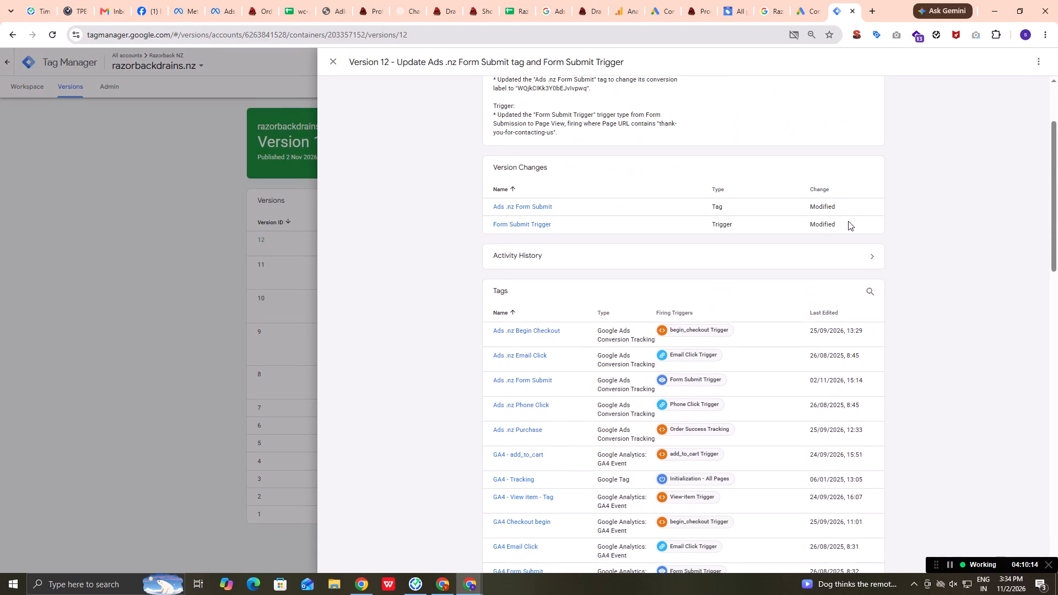
{"action": "scroll", "coordinate": [848, 221], "scroll_direction": "down", "scroll_amount": 8}
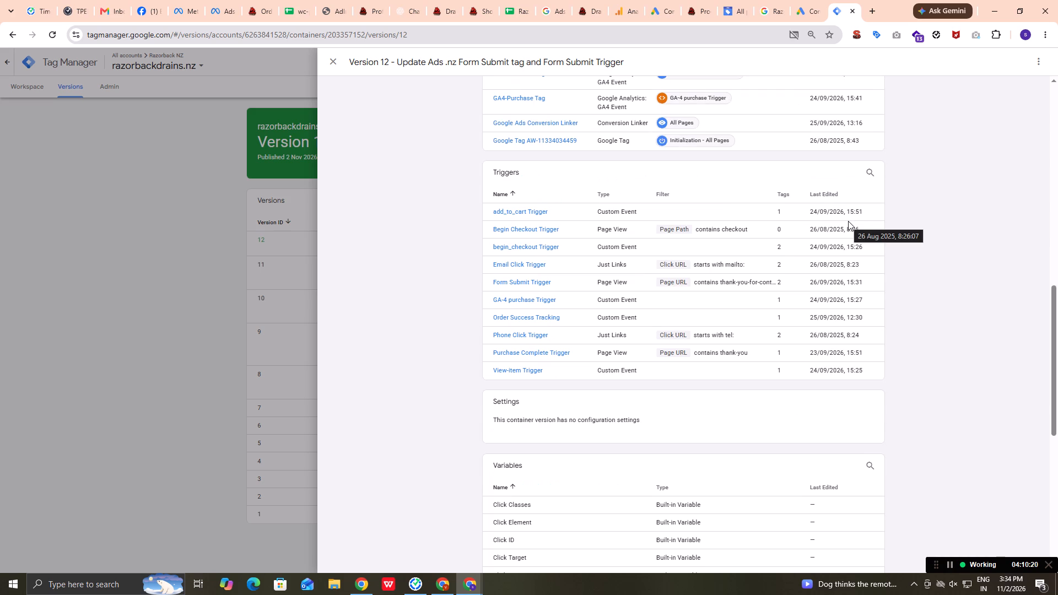
{"action": "scroll", "coordinate": [848, 221], "scroll_direction": "down", "scroll_amount": 10}
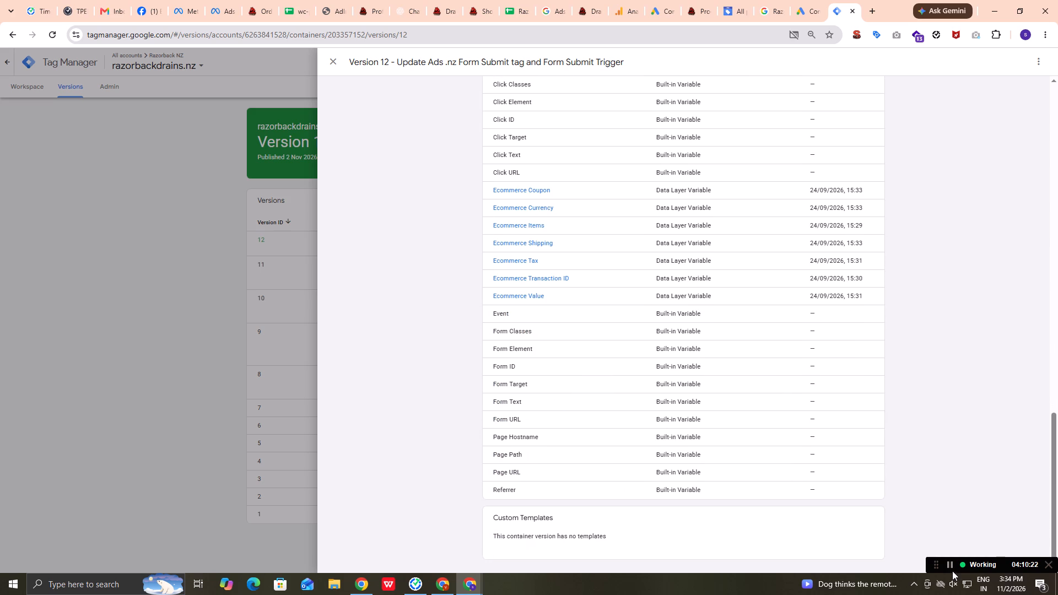
Pause the Time Doctor work timer and minimise its window.
{"action": "left_click", "coordinate": [947, 560]}
{"action": "left_click", "coordinate": [409, 582]}
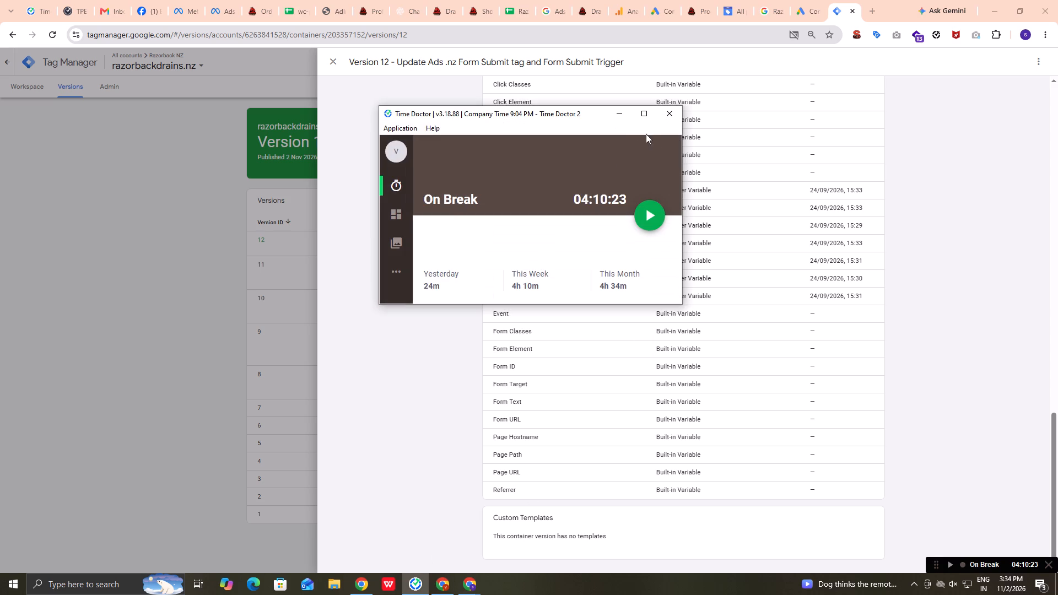
{"action": "left_click", "coordinate": [622, 119]}
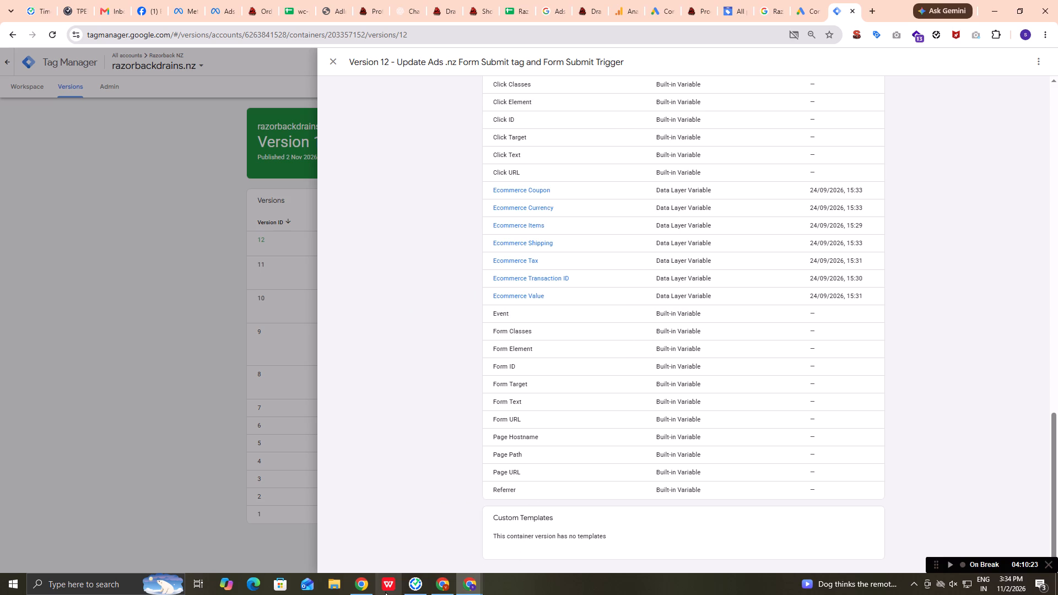
Switch to the Chrome window with Meta Business Suite and open Hotel Elvora's campaigns in Ads Manager, dismissing the browser extension notice.
{"action": "left_click", "coordinate": [360, 589]}
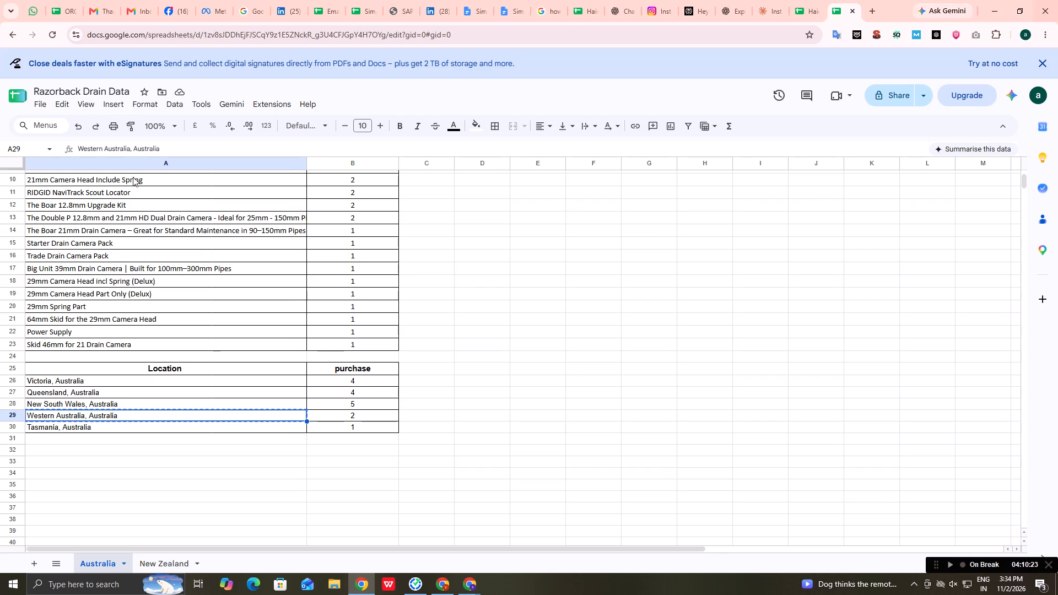
{"action": "left_click", "coordinate": [211, 0]}
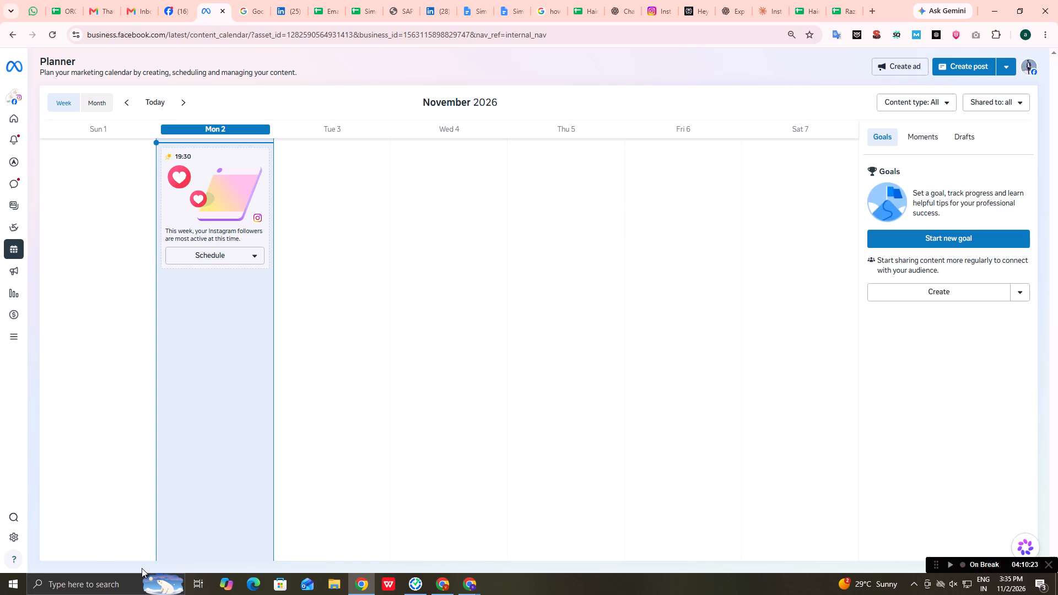
{"action": "left_click", "coordinate": [14, 163]}
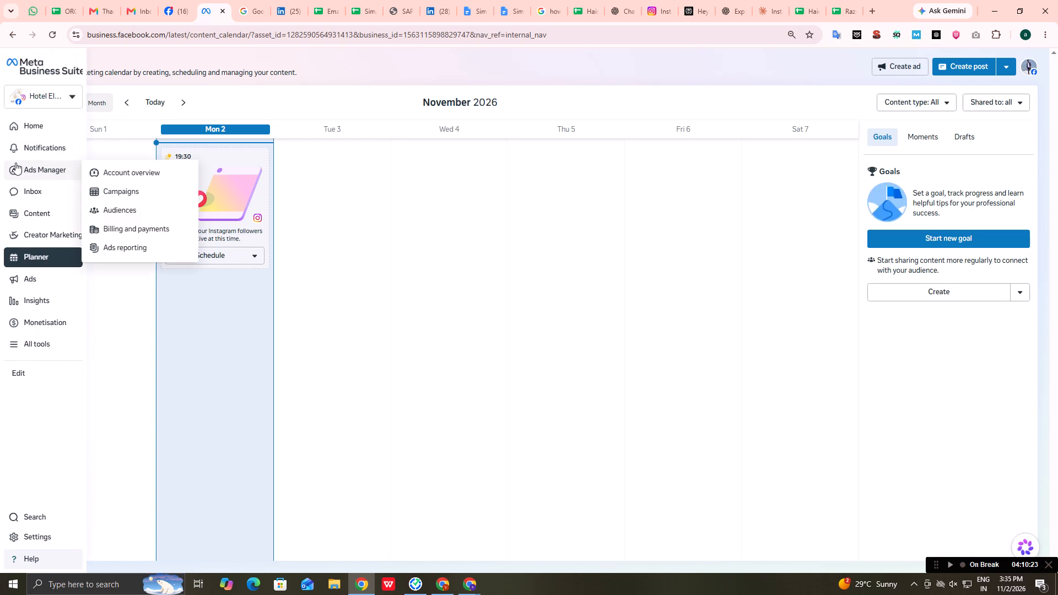
{"action": "left_click", "coordinate": [53, 169]}
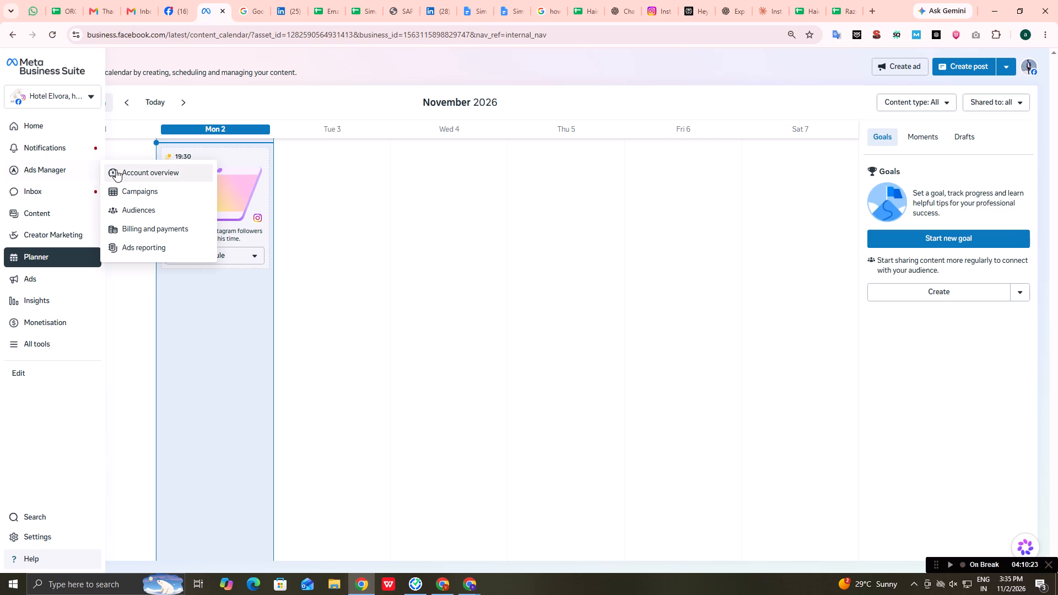
{"action": "left_click", "coordinate": [127, 187]}
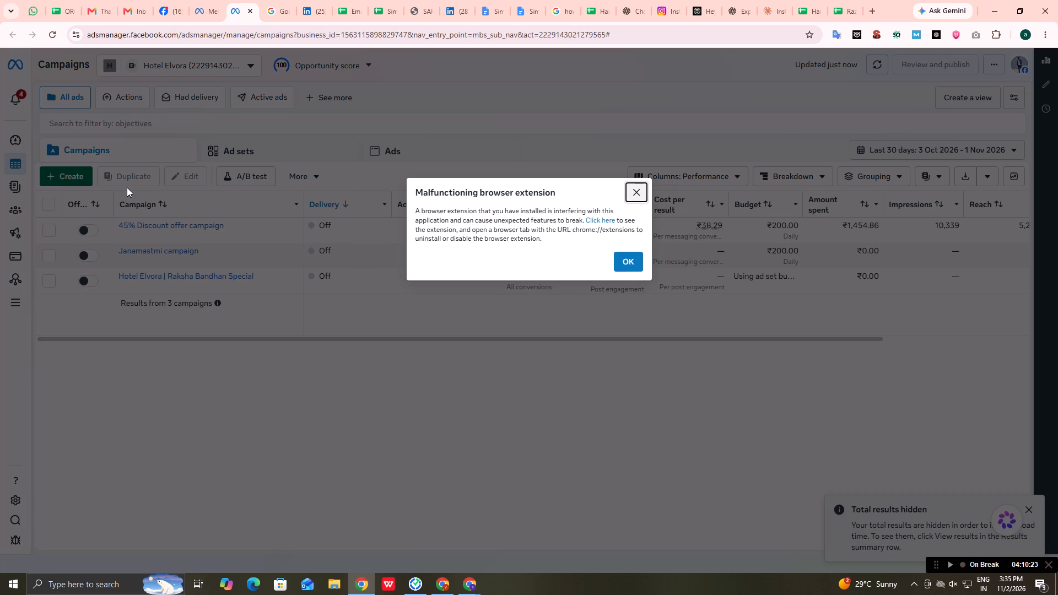
{"action": "left_click", "coordinate": [633, 190]}
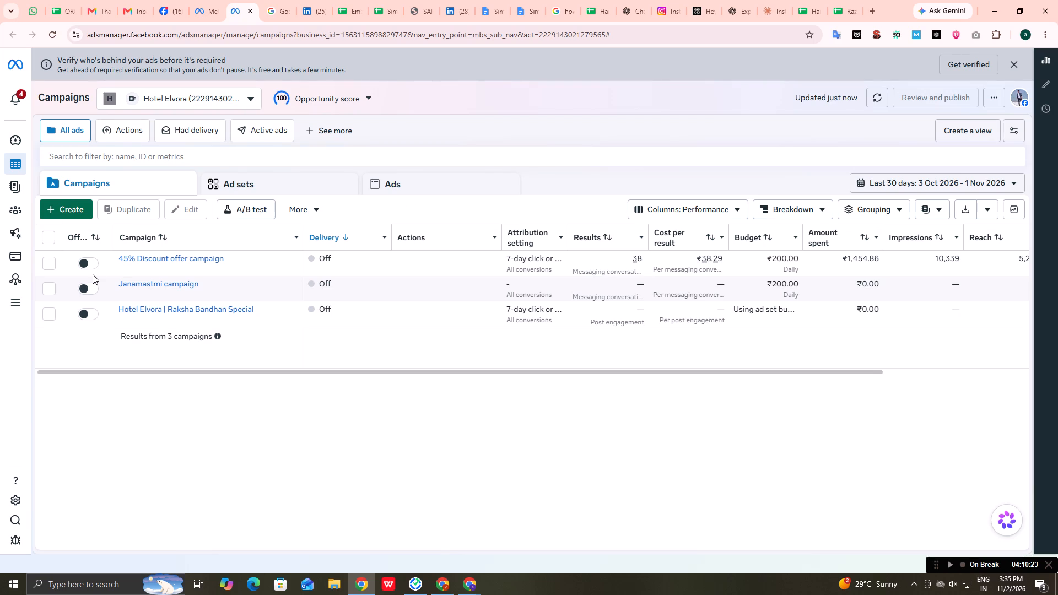
Create a new Auction campaign with the Leads objective in the Hotel Elvora ad account.
{"action": "left_click", "coordinate": [83, 210]}
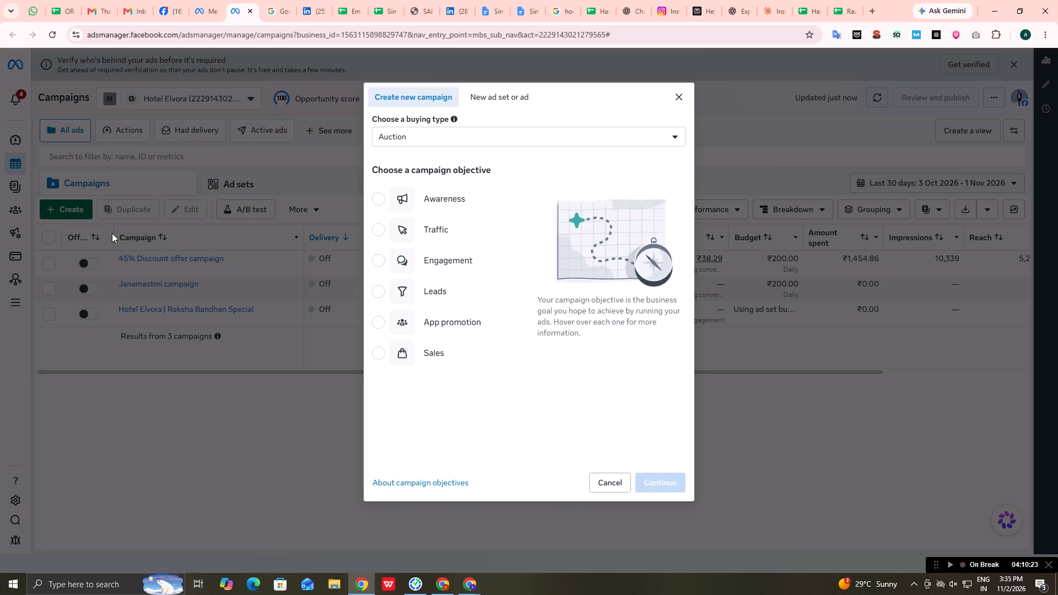
{"action": "left_click", "coordinate": [379, 290]}
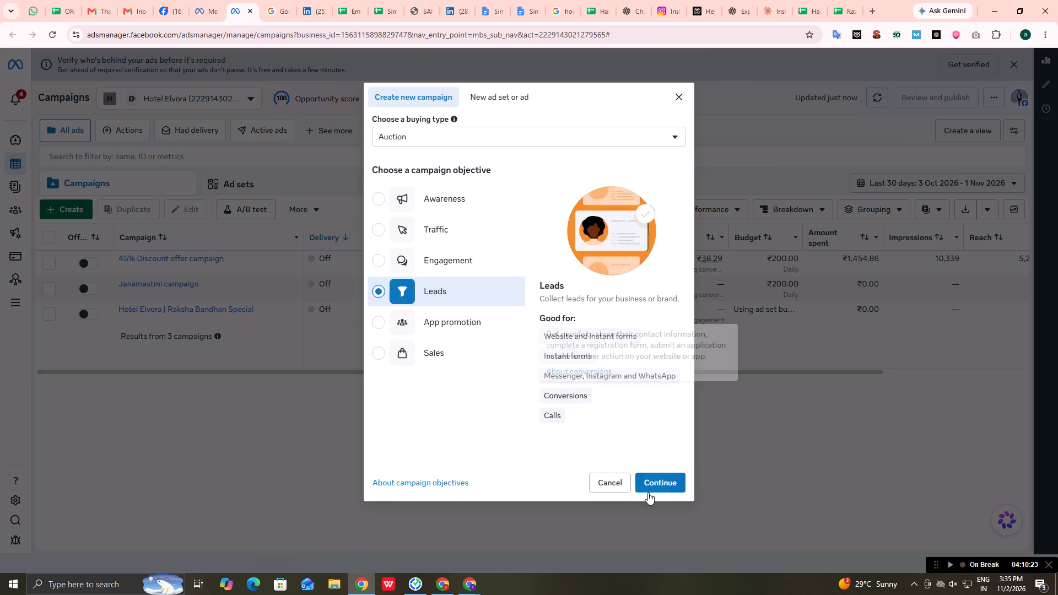
{"action": "left_click", "coordinate": [667, 482]}
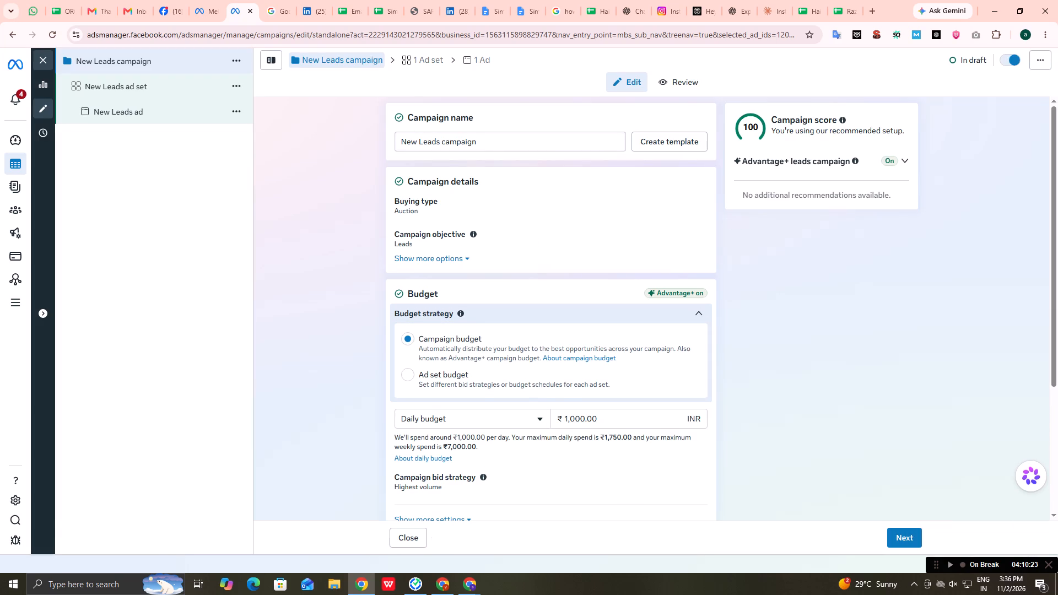
Rename the campaign as Influncers Leads campaign.
{"action": "left_click_drag", "start_coordinate": [417, 138], "coordinate": [393, 143]}
{"action": "key", "text": "BackSpace"}
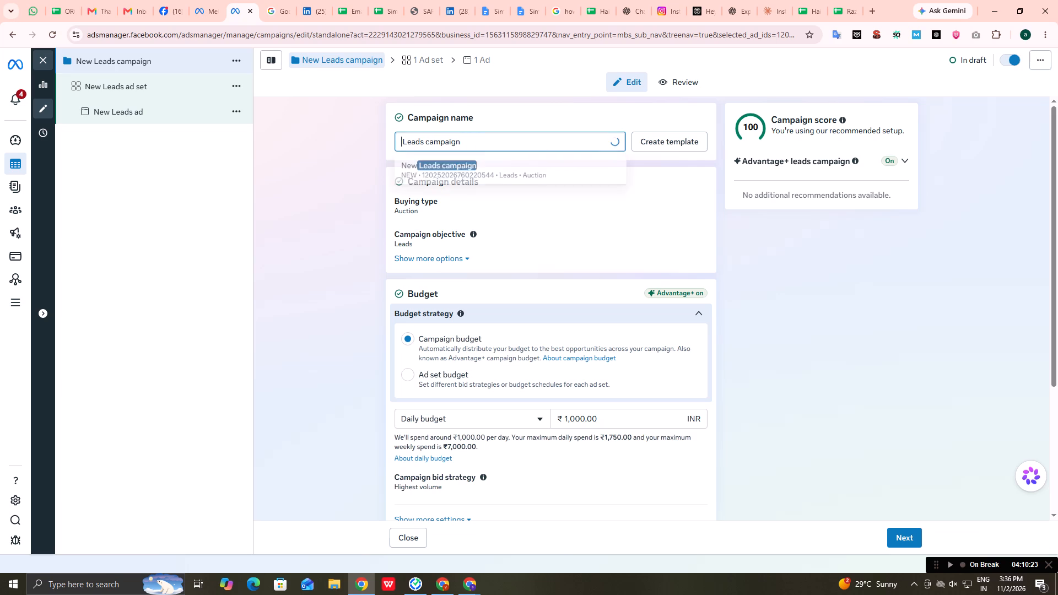
{"action": "type", "text": "In"}
{"action": "type", "text": "flun"}
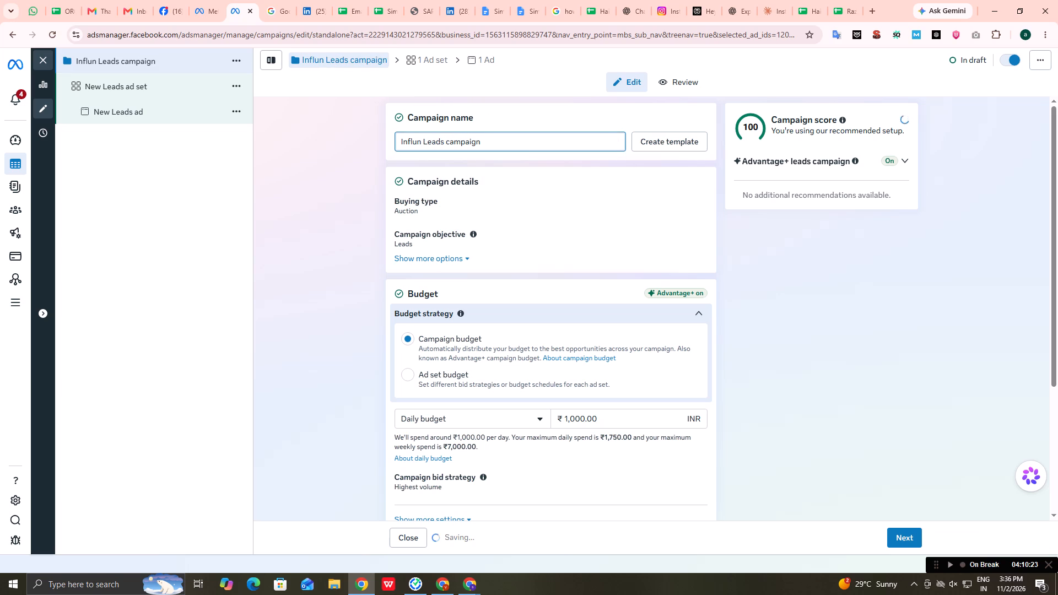
{"action": "type", "text": "cers"}
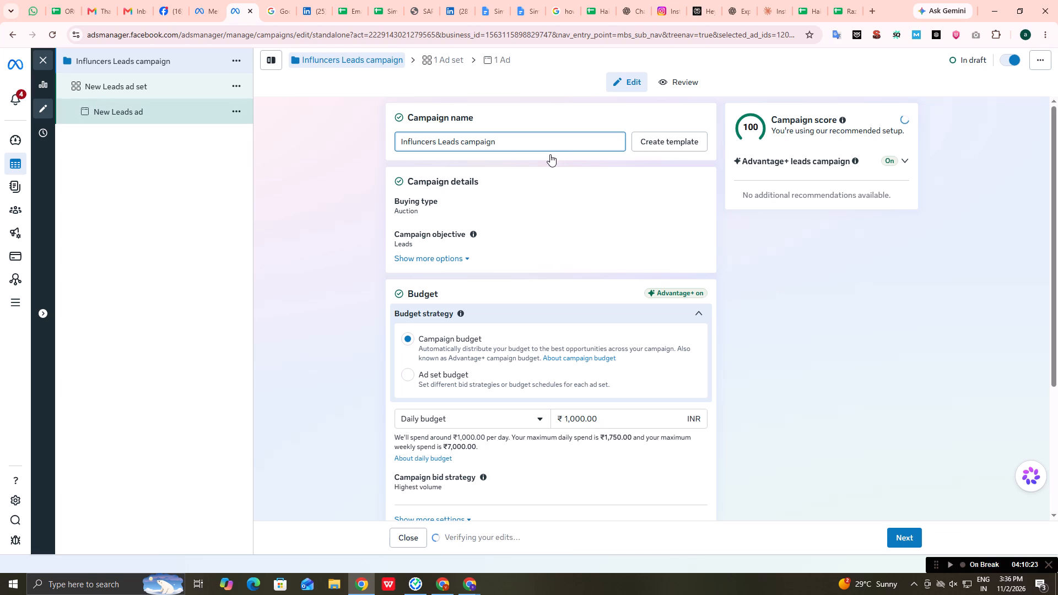
Set the campaign's daily budget to ₹200 and continue to the ad set settings.
{"action": "left_click", "coordinate": [575, 420]}
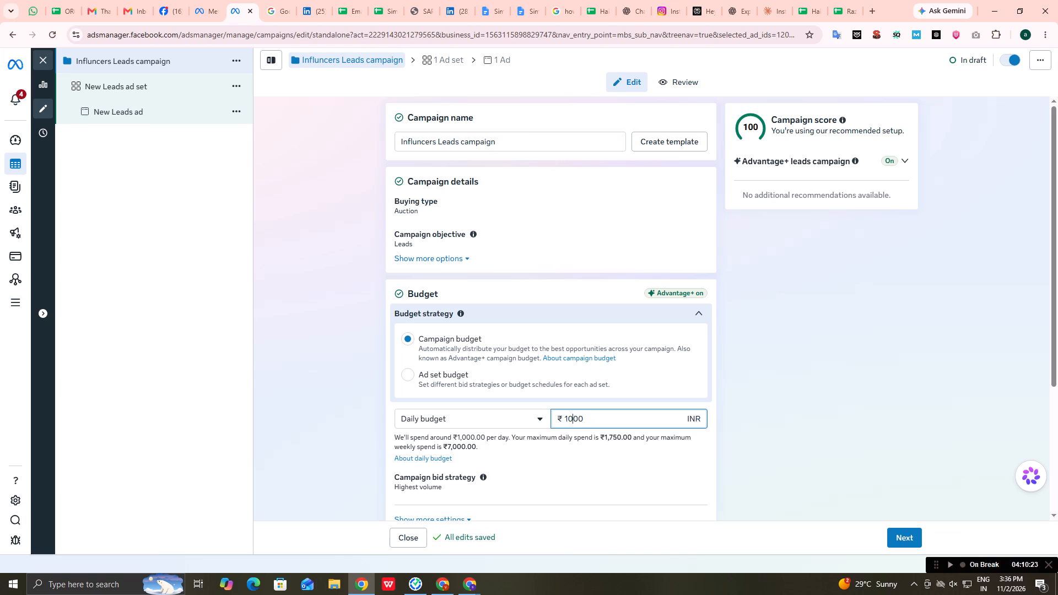
{"action": "left_click_drag", "start_coordinate": [590, 415], "coordinate": [542, 415]}
{"action": "key", "text": "BackSpace"}
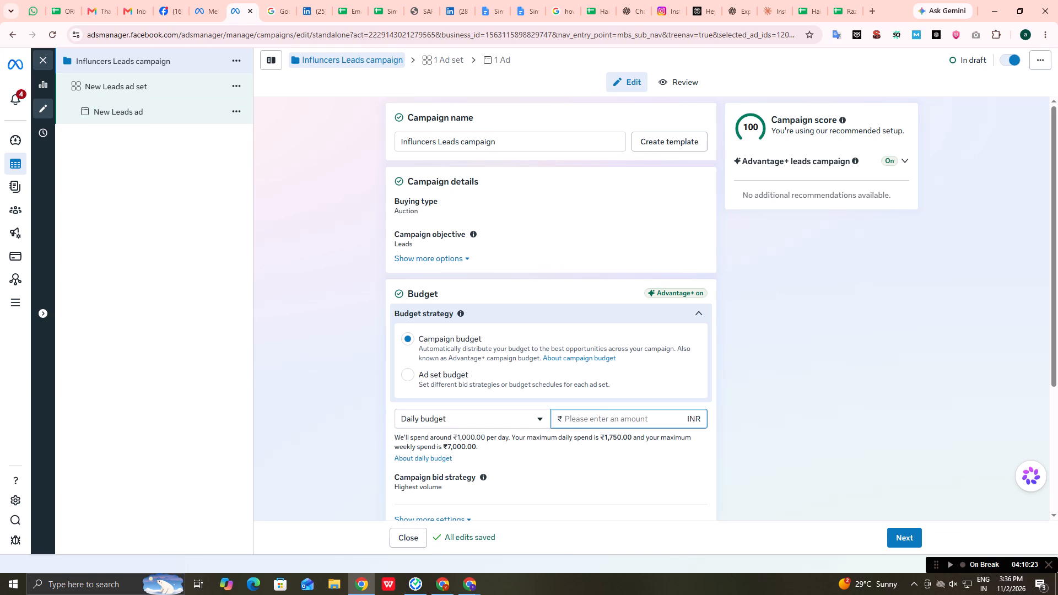
{"action": "type", "text": "200"}
{"action": "left_click", "coordinate": [869, 381]}
{"action": "scroll", "coordinate": [869, 381], "scroll_direction": "down", "scroll_amount": 2}
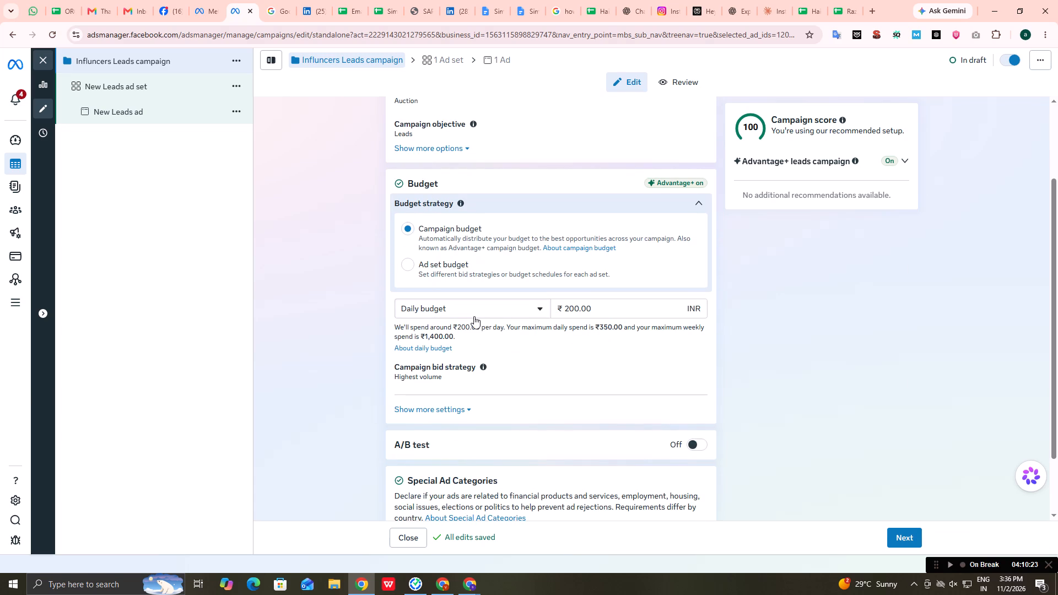
{"action": "scroll", "coordinate": [474, 316], "scroll_direction": "up", "scroll_amount": 2}
{"action": "scroll", "coordinate": [474, 316], "scroll_direction": "down", "scroll_amount": 4}
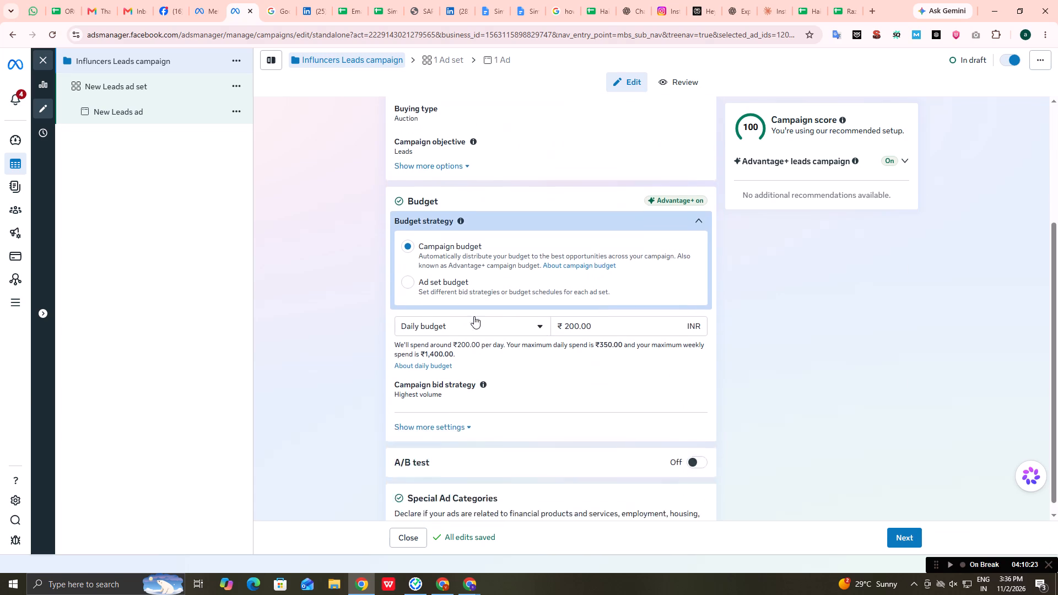
{"action": "scroll", "coordinate": [474, 316], "scroll_direction": "down", "scroll_amount": 4}
{"action": "scroll", "coordinate": [474, 316], "scroll_direction": "up", "scroll_amount": 1}
{"action": "scroll", "coordinate": [474, 316], "scroll_direction": "down", "scroll_amount": 1}
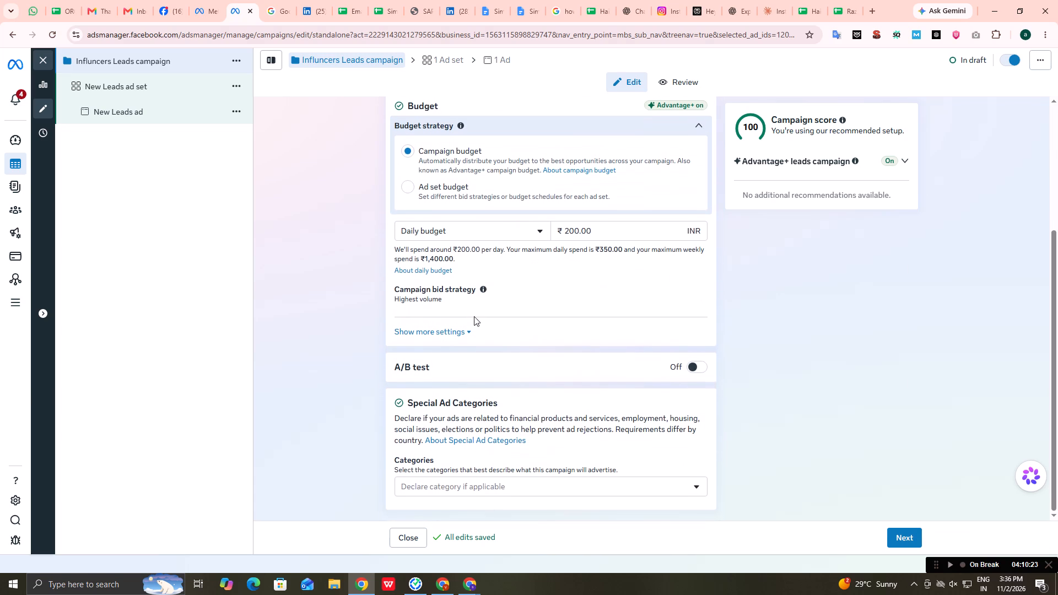
{"action": "left_click", "coordinate": [897, 533]}
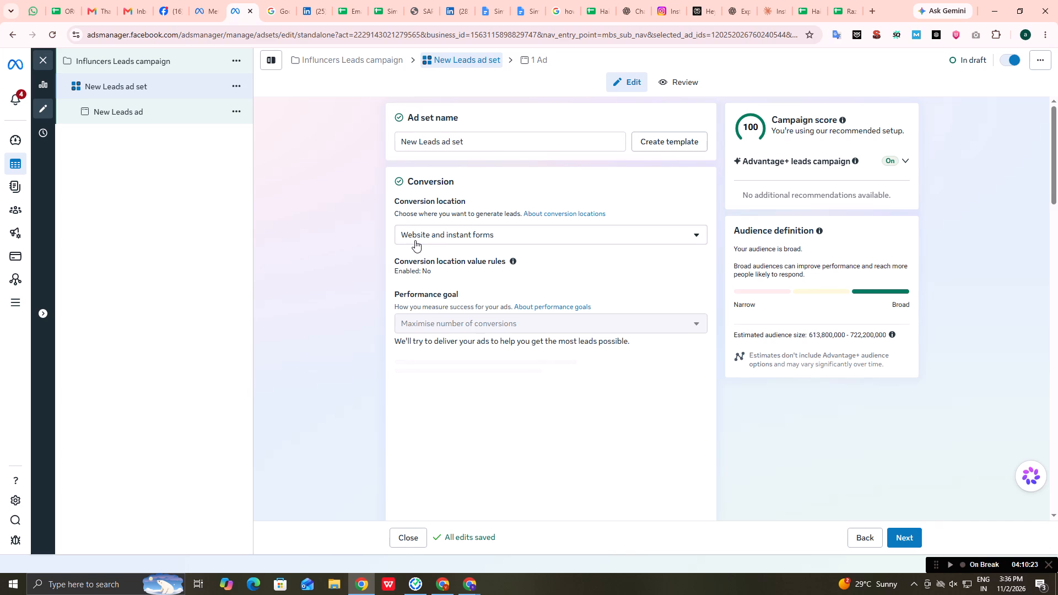
Rename the ad set as influncer Leads ad set.
{"action": "left_click_drag", "start_coordinate": [417, 140], "coordinate": [385, 143]}
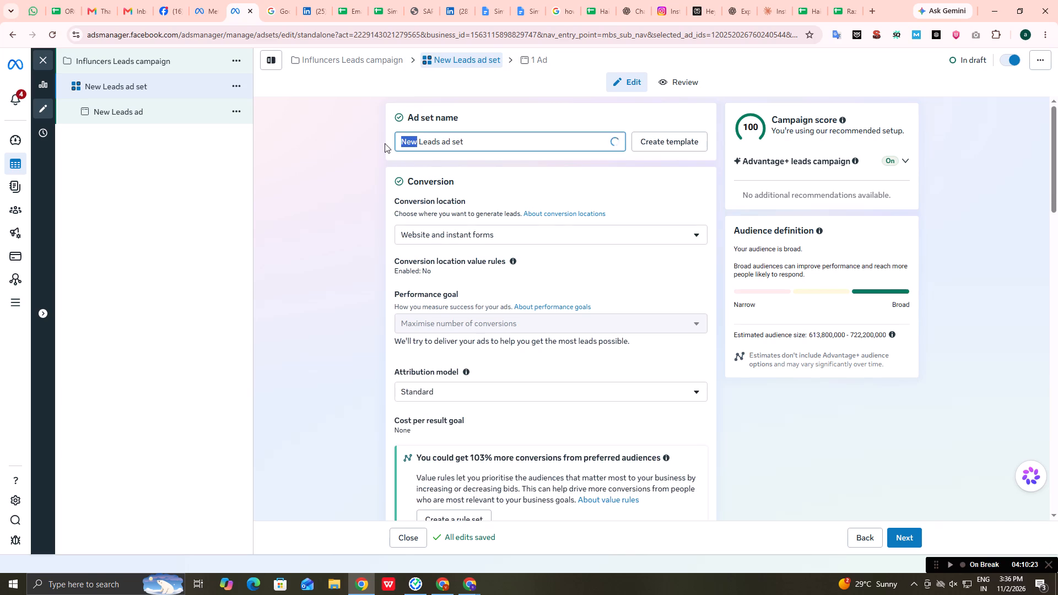
Rename the ad set as influncer Leads ad set.
{"action": "key", "text": "BackSpace"}
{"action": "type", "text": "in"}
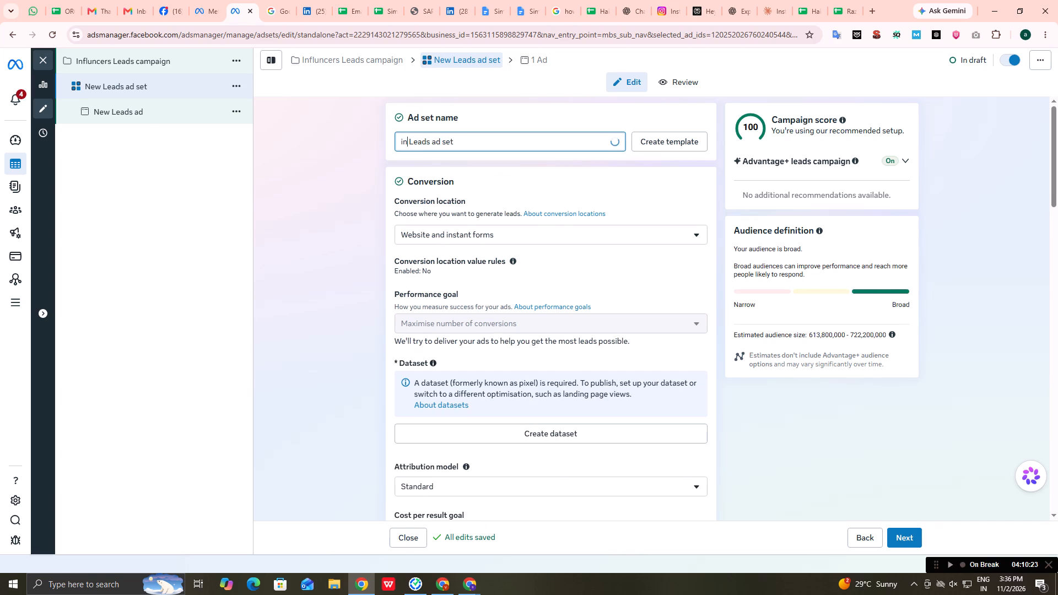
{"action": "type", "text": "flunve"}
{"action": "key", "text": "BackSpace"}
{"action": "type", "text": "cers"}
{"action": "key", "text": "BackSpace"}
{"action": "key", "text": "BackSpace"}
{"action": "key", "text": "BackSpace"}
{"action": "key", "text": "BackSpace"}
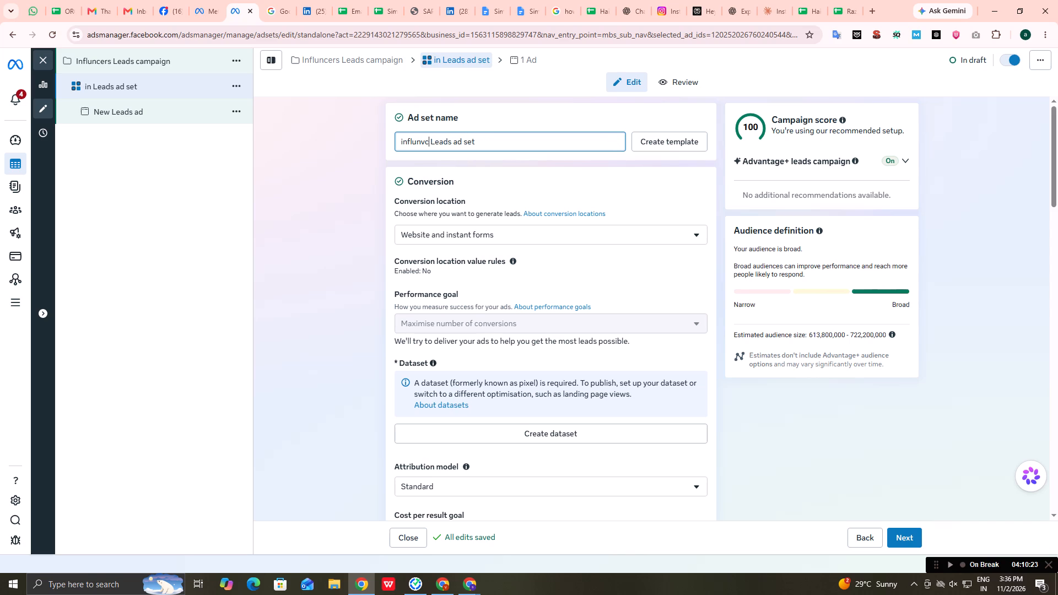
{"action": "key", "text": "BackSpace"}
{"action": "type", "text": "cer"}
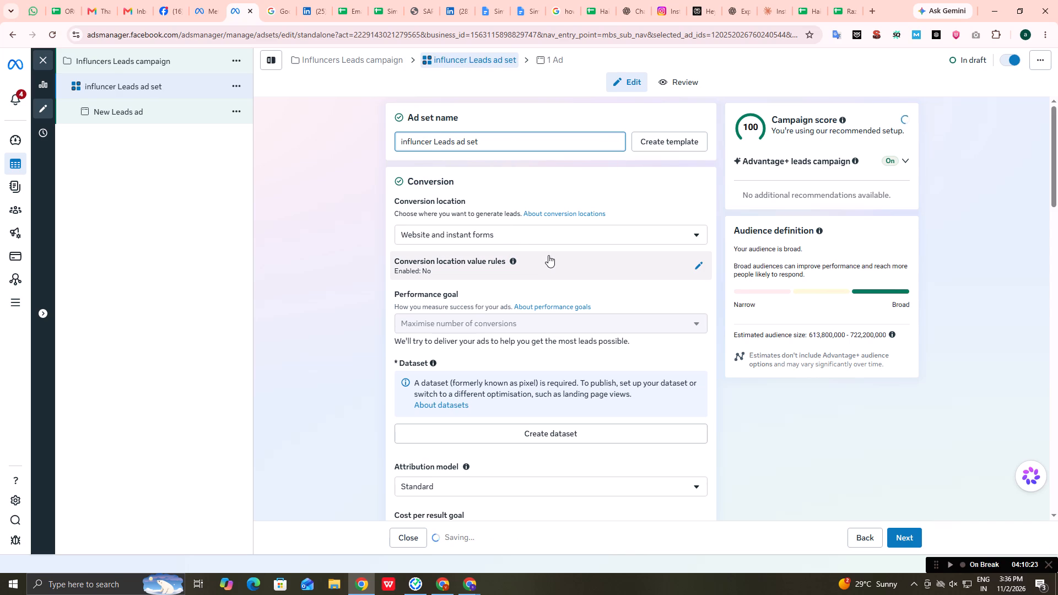
Set the ad set's conversion location to the single option Message destinations, with WhatsApp as the place to receive messages.
{"action": "left_click", "coordinate": [553, 234]}
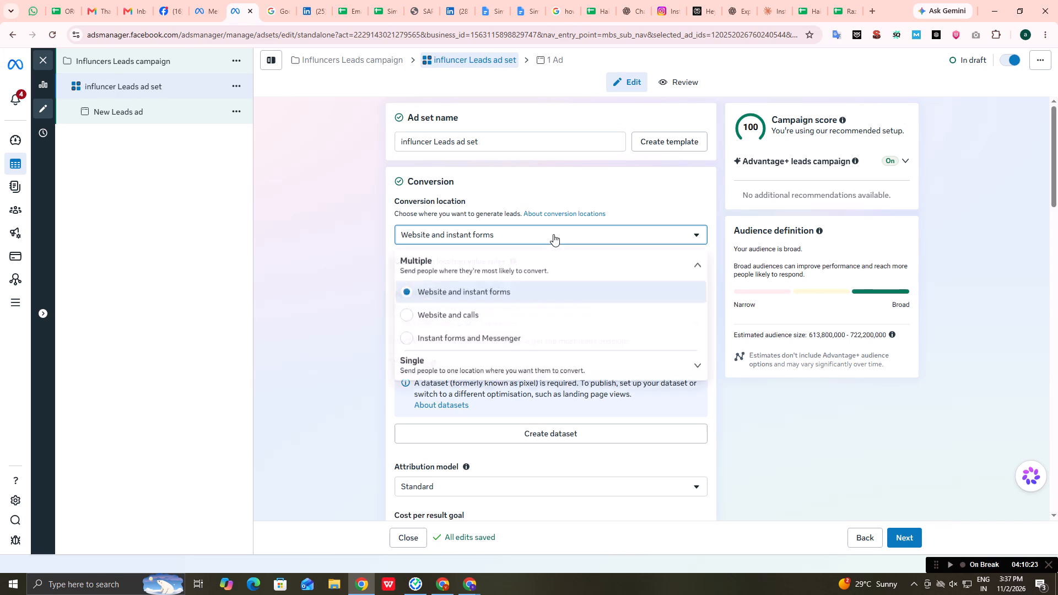
{"action": "scroll", "coordinate": [452, 311], "scroll_direction": "down", "scroll_amount": 1}
{"action": "left_click", "coordinate": [436, 309]}
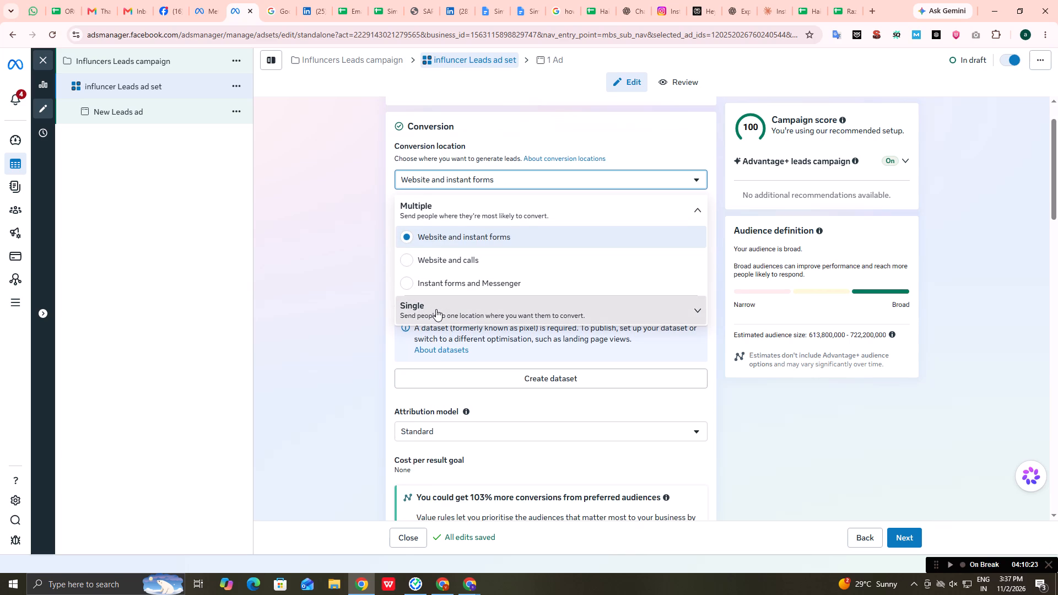
{"action": "scroll", "coordinate": [424, 359], "scroll_direction": "down", "scroll_amount": 4}
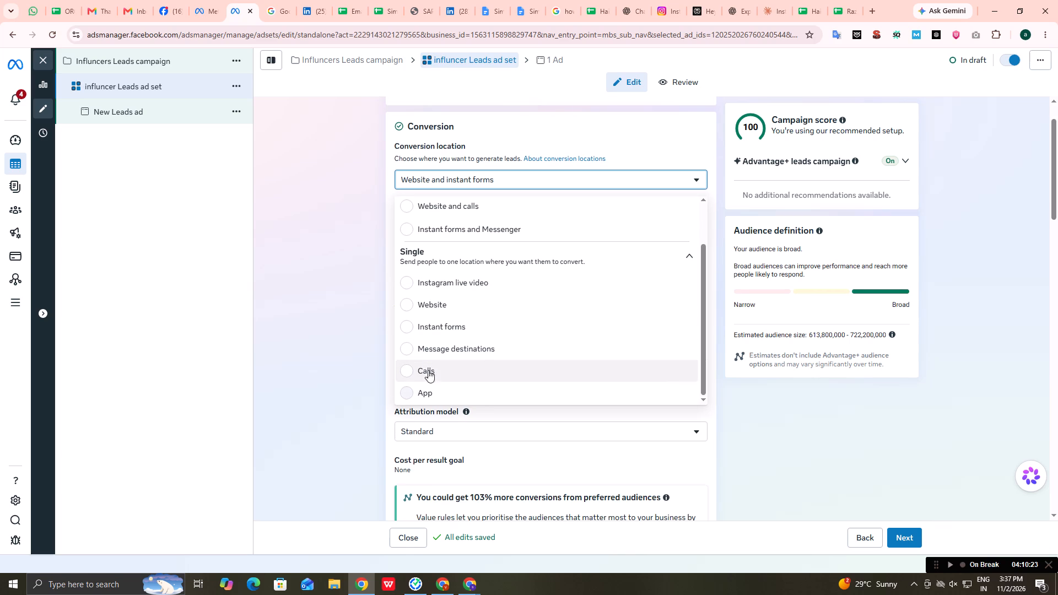
{"action": "scroll", "coordinate": [437, 380], "scroll_direction": "down", "scroll_amount": 2}
{"action": "scroll", "coordinate": [437, 381], "scroll_direction": "up", "scroll_amount": 2}
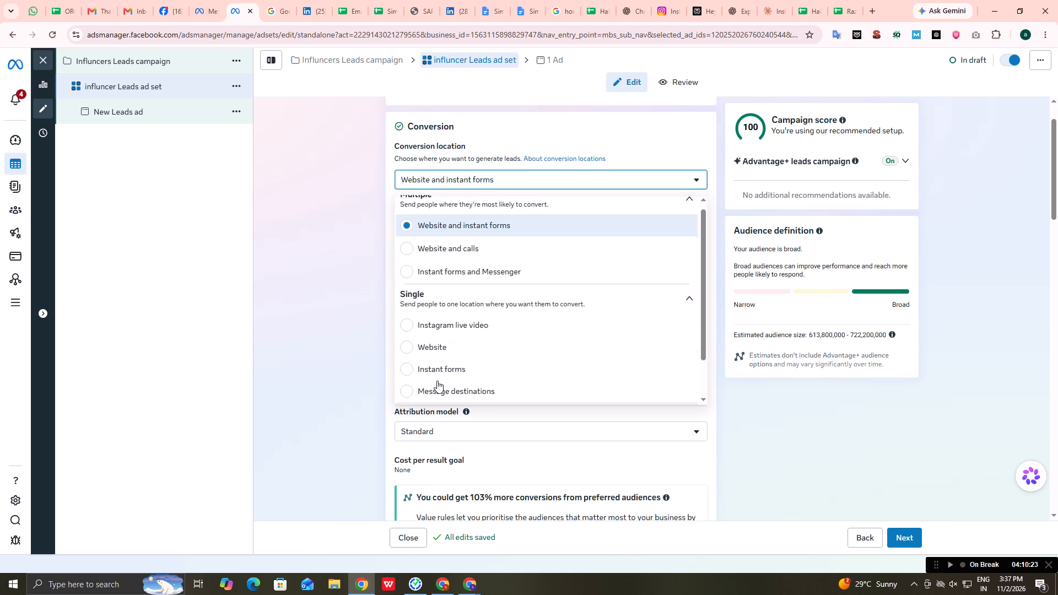
{"action": "scroll", "coordinate": [437, 381], "scroll_direction": "down", "scroll_amount": 3}
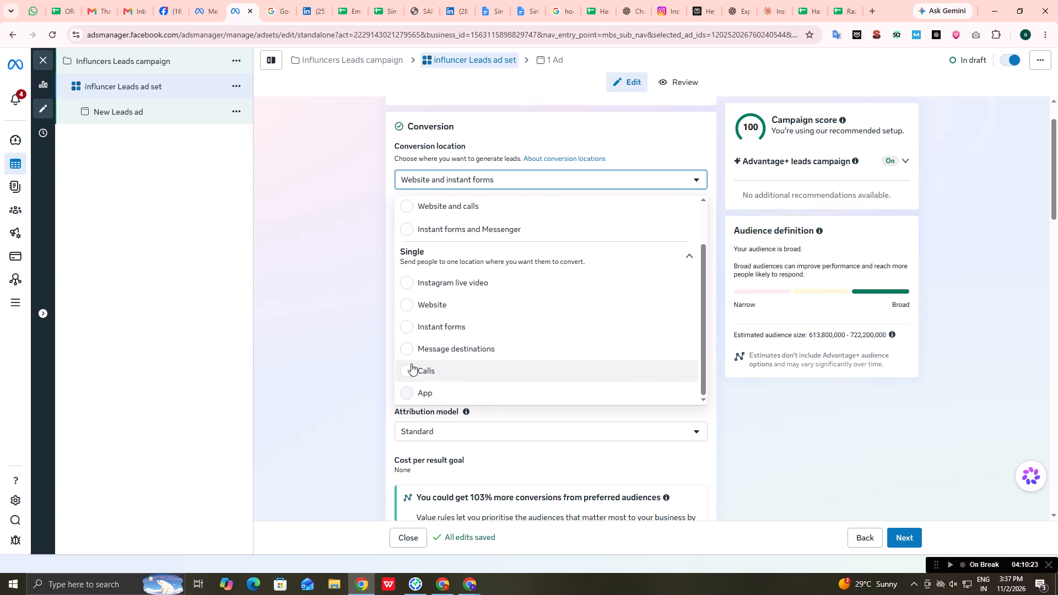
{"action": "left_click", "coordinate": [409, 344]}
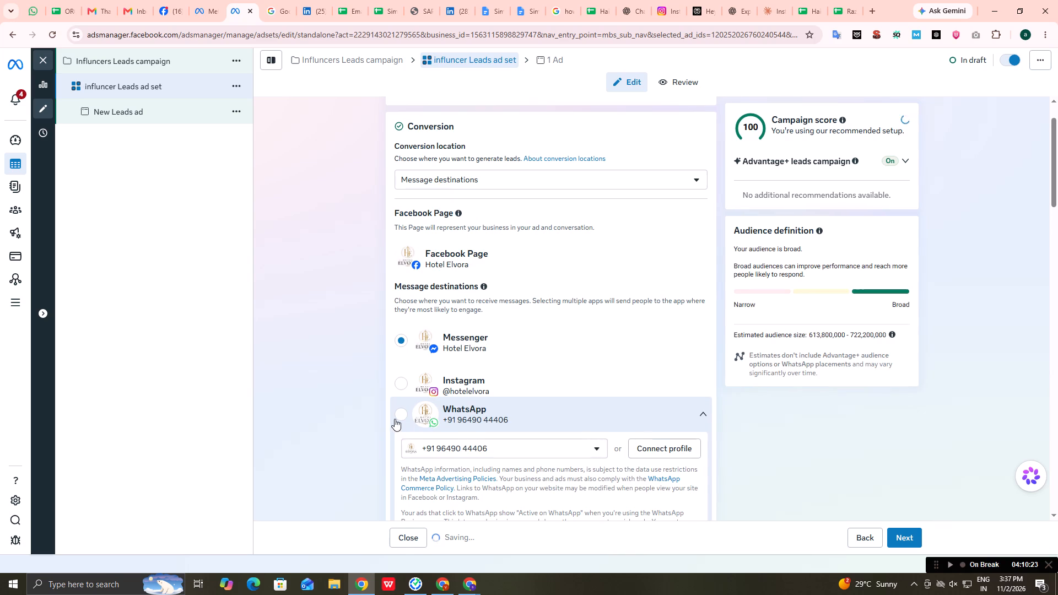
{"action": "left_click", "coordinate": [399, 416]}
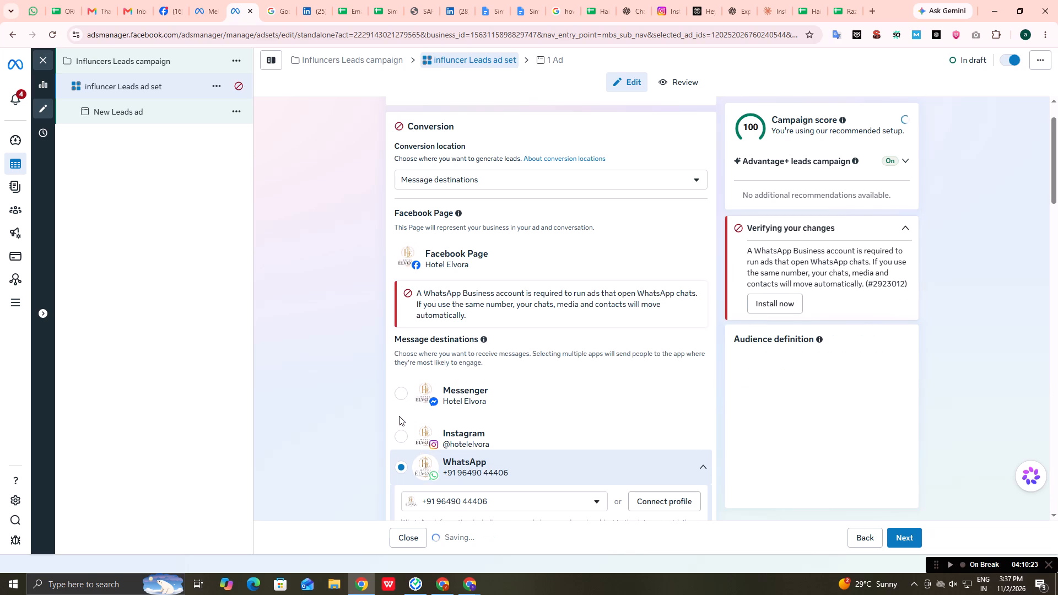
Show the audience suggestions and open the suggested age range's minimum age for editing.
{"action": "scroll", "coordinate": [399, 416], "scroll_direction": "down", "scroll_amount": 1}
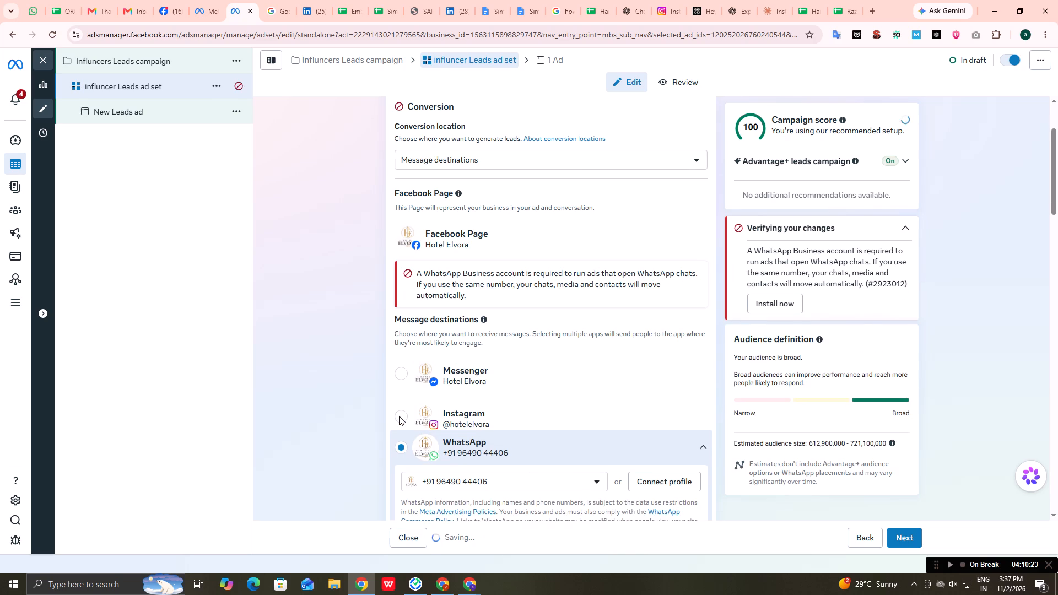
{"action": "scroll", "coordinate": [399, 416], "scroll_direction": "down", "scroll_amount": 4}
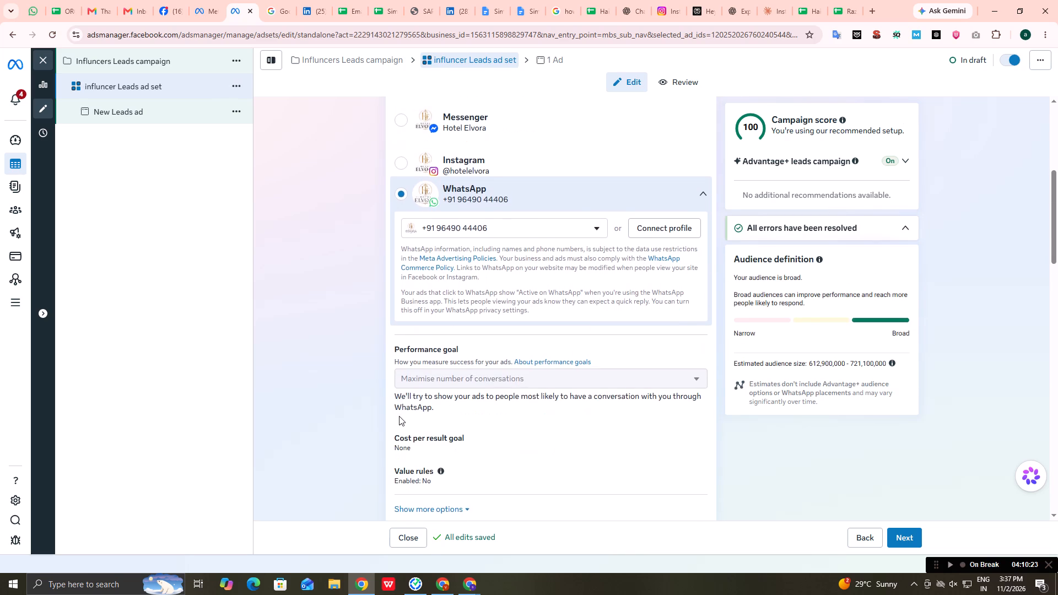
{"action": "scroll", "coordinate": [399, 416], "scroll_direction": "down", "scroll_amount": 4}
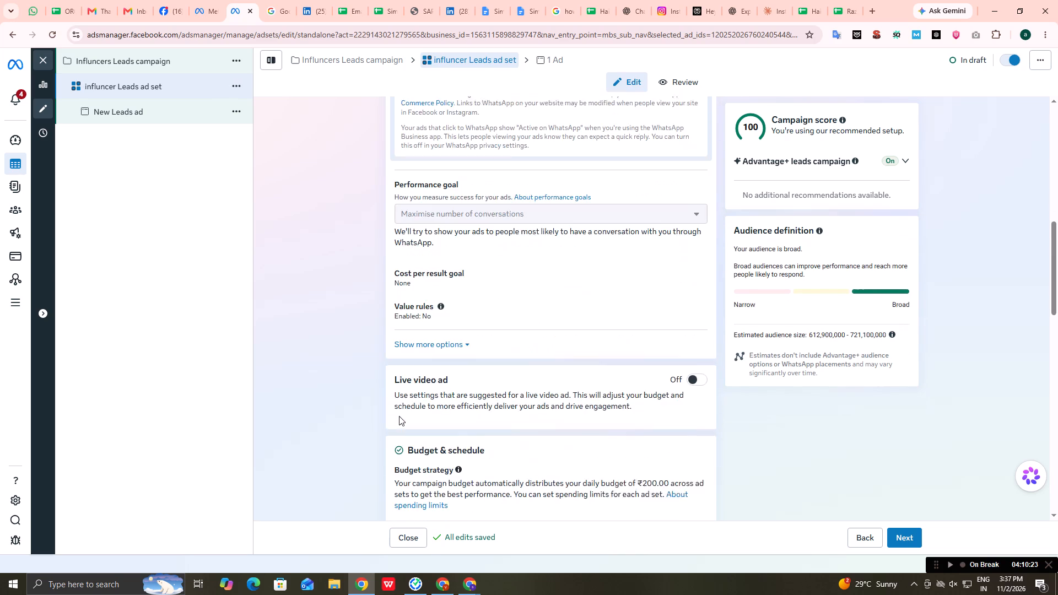
{"action": "scroll", "coordinate": [399, 416], "scroll_direction": "down", "scroll_amount": 7}
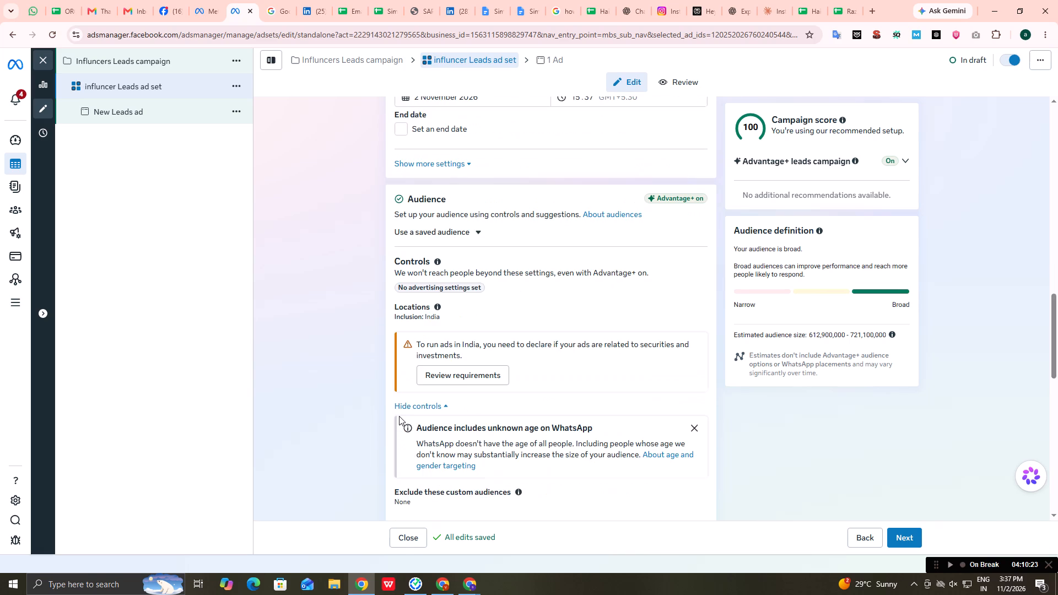
{"action": "scroll", "coordinate": [399, 416], "scroll_direction": "down", "scroll_amount": 1}
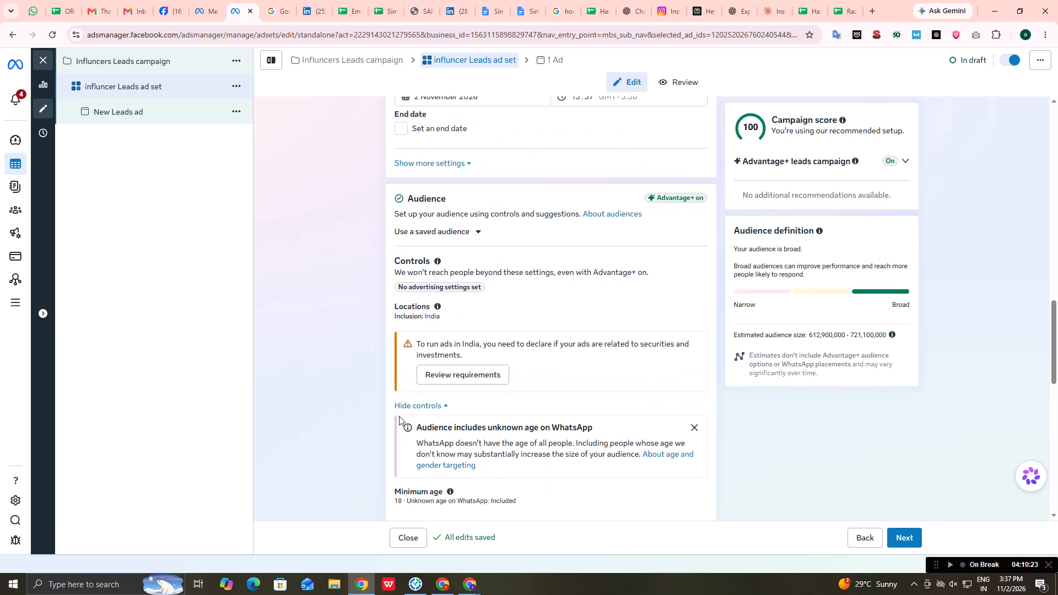
{"action": "scroll", "coordinate": [399, 416], "scroll_direction": "down", "scroll_amount": 3}
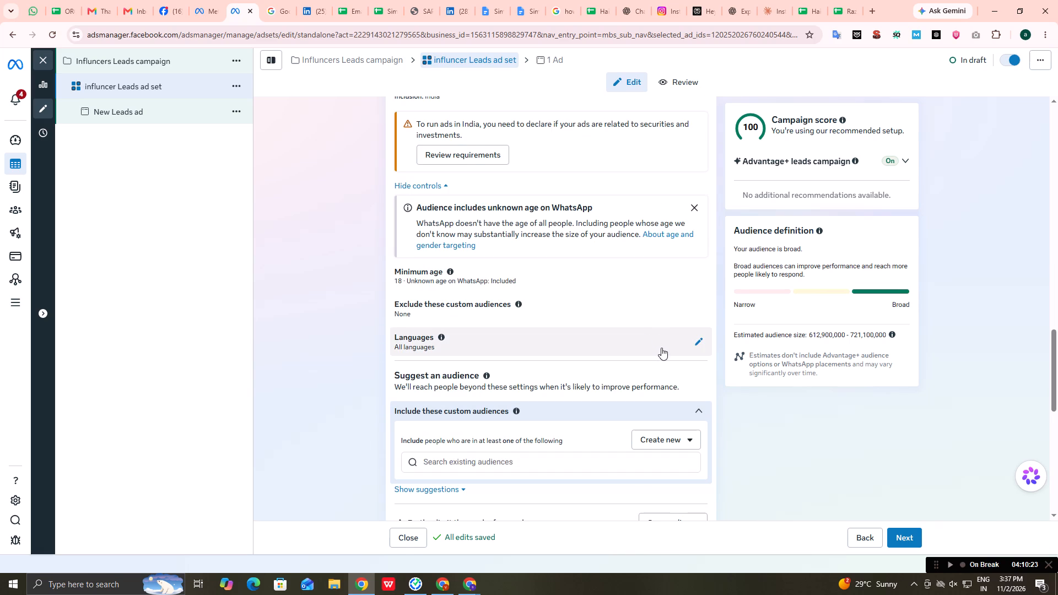
{"action": "scroll", "coordinate": [660, 391], "scroll_direction": "down", "scroll_amount": 2}
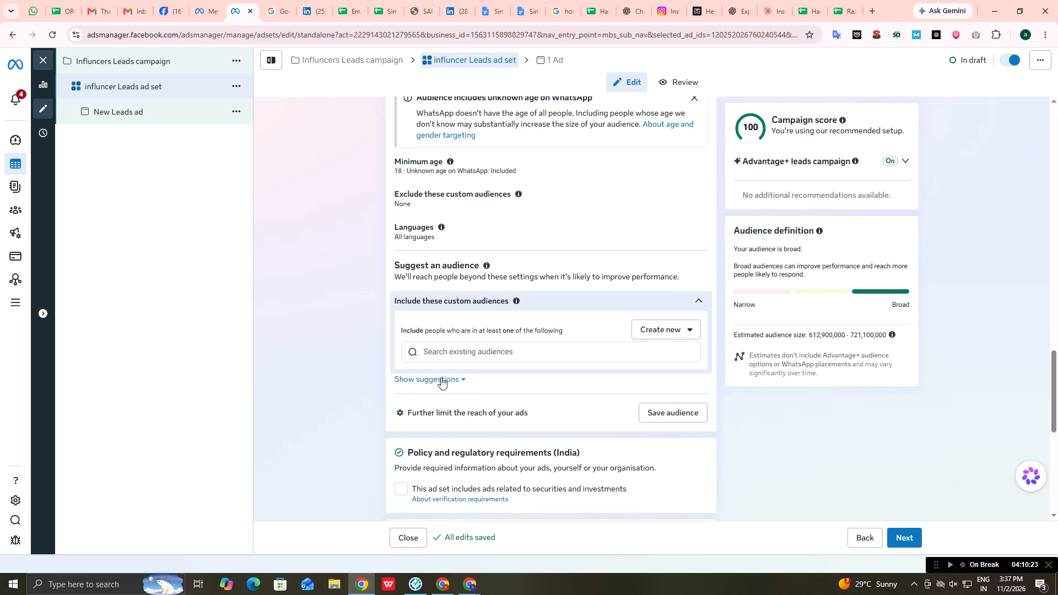
{"action": "scroll", "coordinate": [454, 377], "scroll_direction": "down", "scroll_amount": 2}
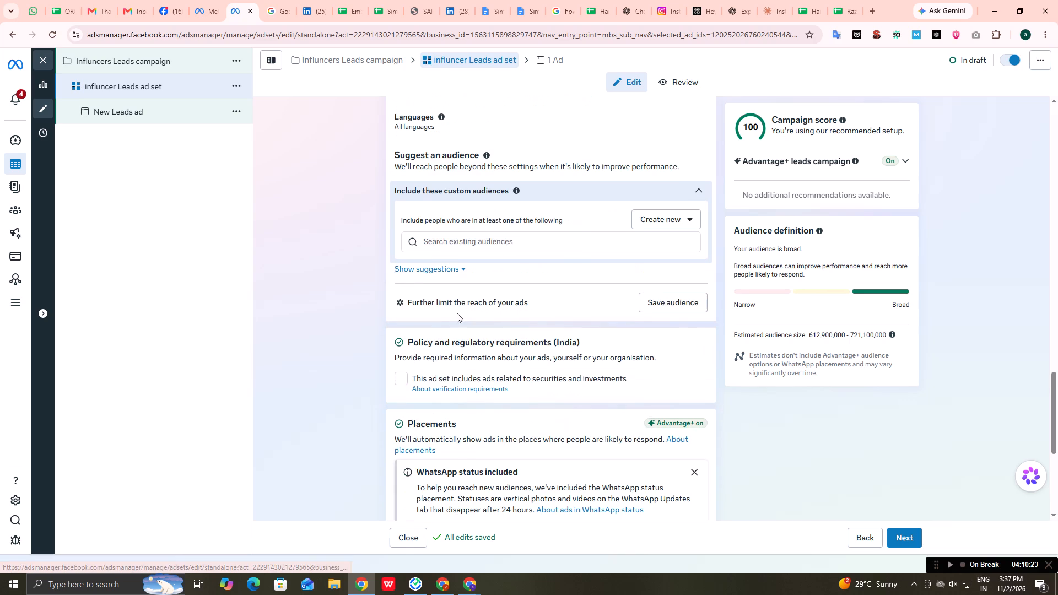
{"action": "left_click", "coordinate": [451, 266]}
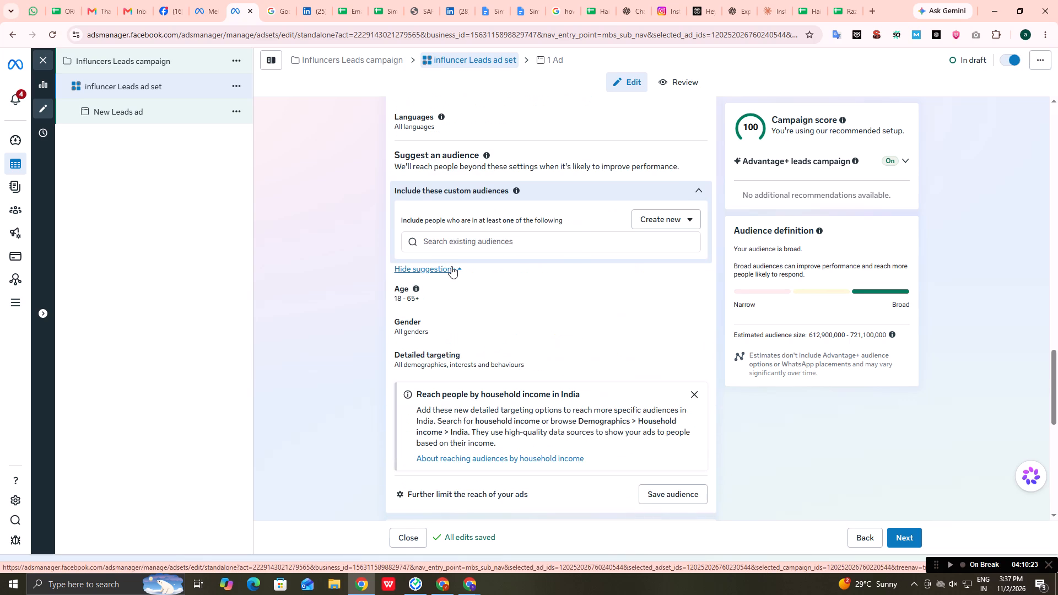
{"action": "left_click", "coordinate": [702, 292]}
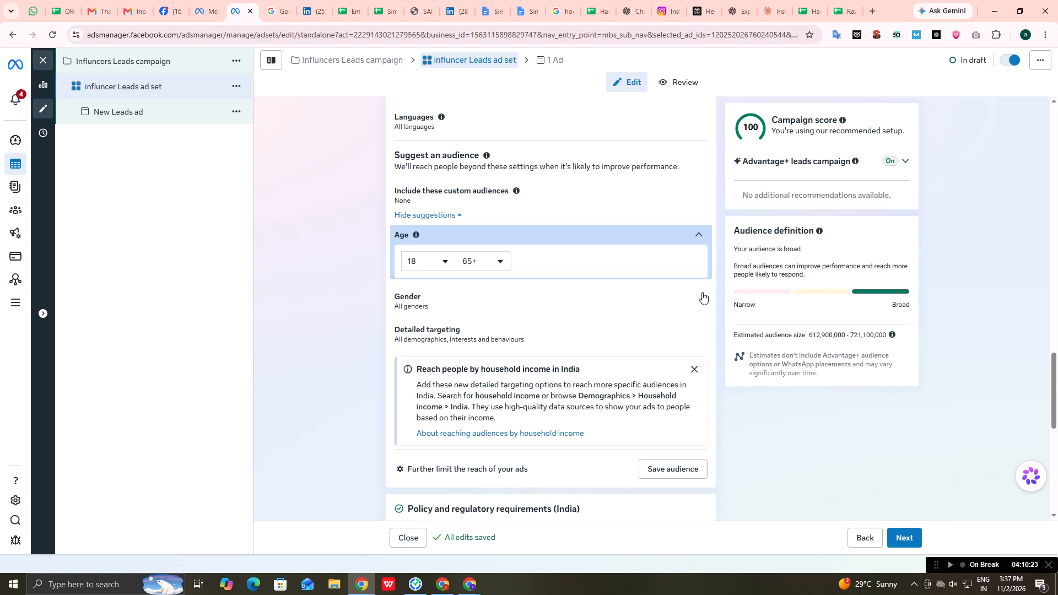
{"action": "left_click", "coordinate": [448, 258]}
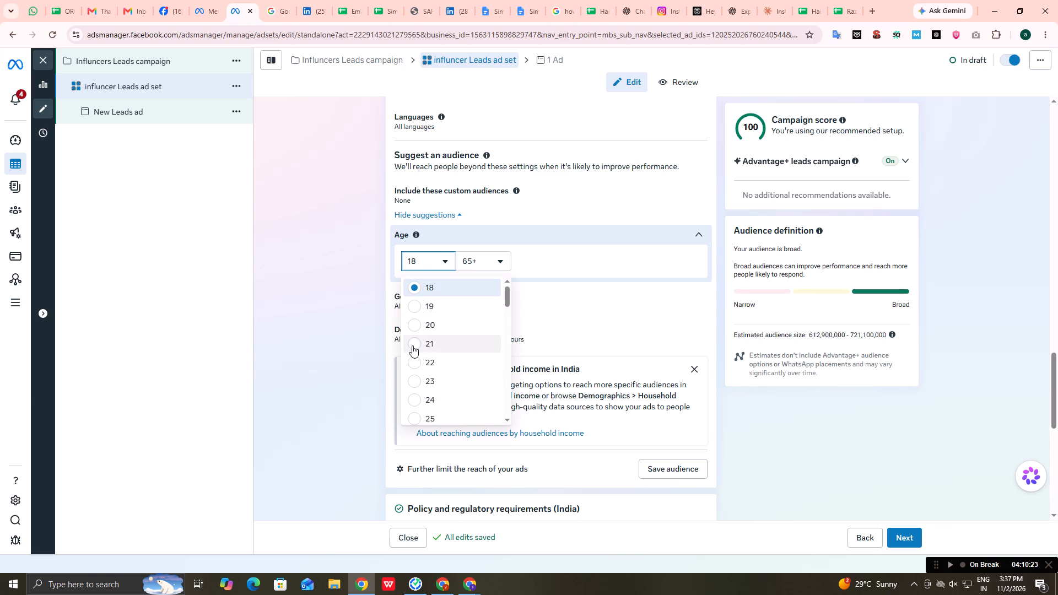
Set the suggested audience's age range to 22–55.
{"action": "left_click", "coordinate": [416, 364]}
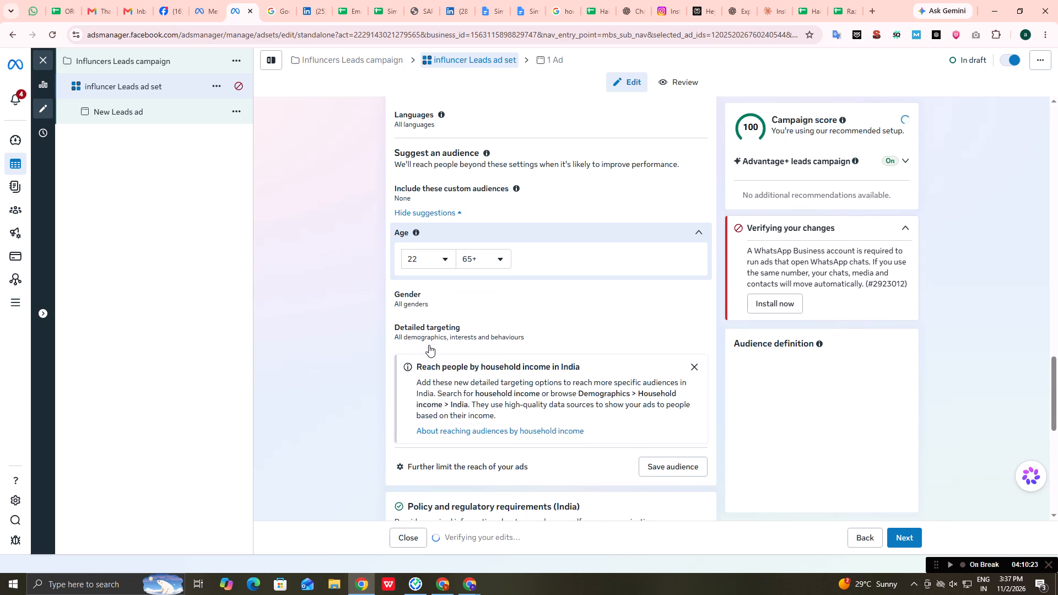
{"action": "left_click", "coordinate": [501, 261]}
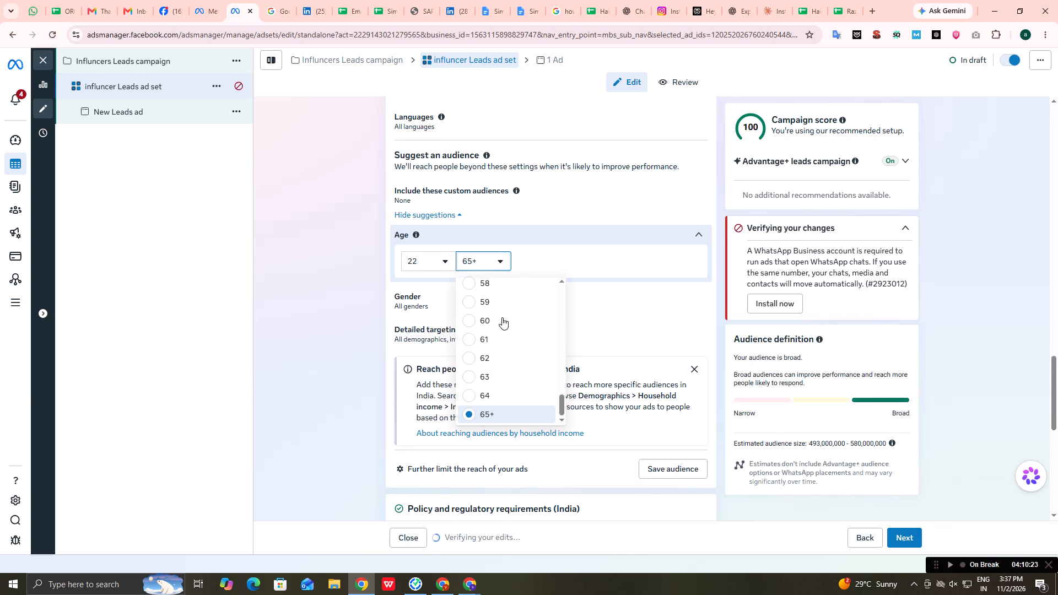
{"action": "scroll", "coordinate": [468, 337], "scroll_direction": "up", "scroll_amount": 4}
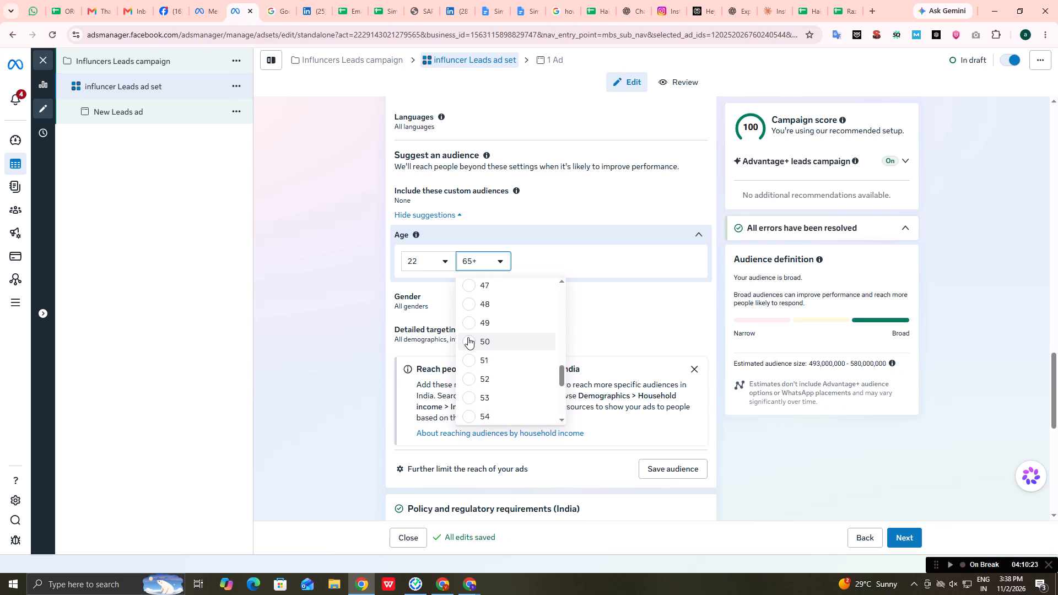
{"action": "scroll", "coordinate": [469, 347], "scroll_direction": "down", "scroll_amount": 1}
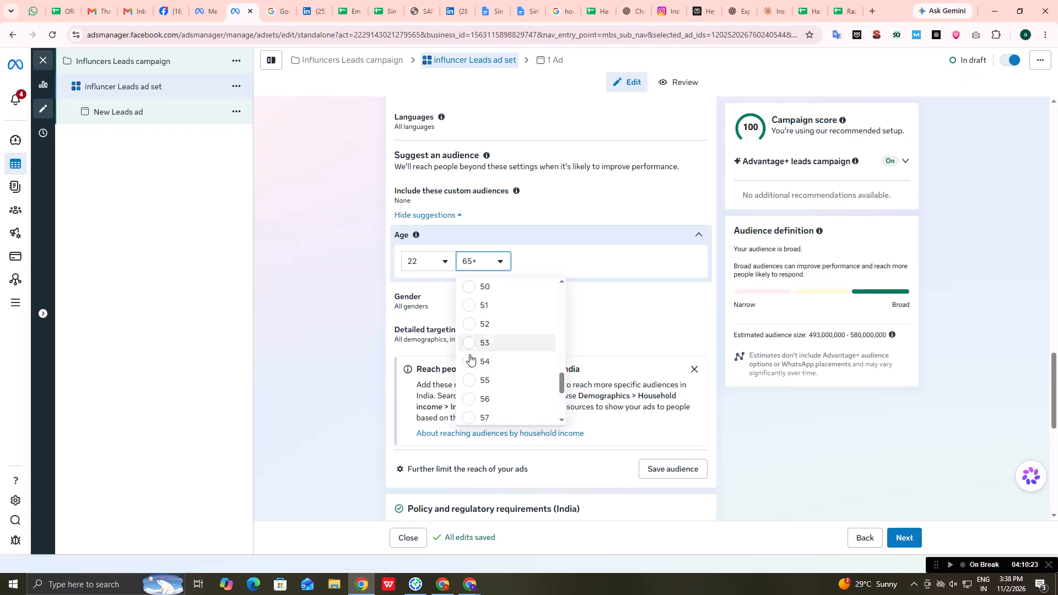
{"action": "left_click", "coordinate": [467, 377]}
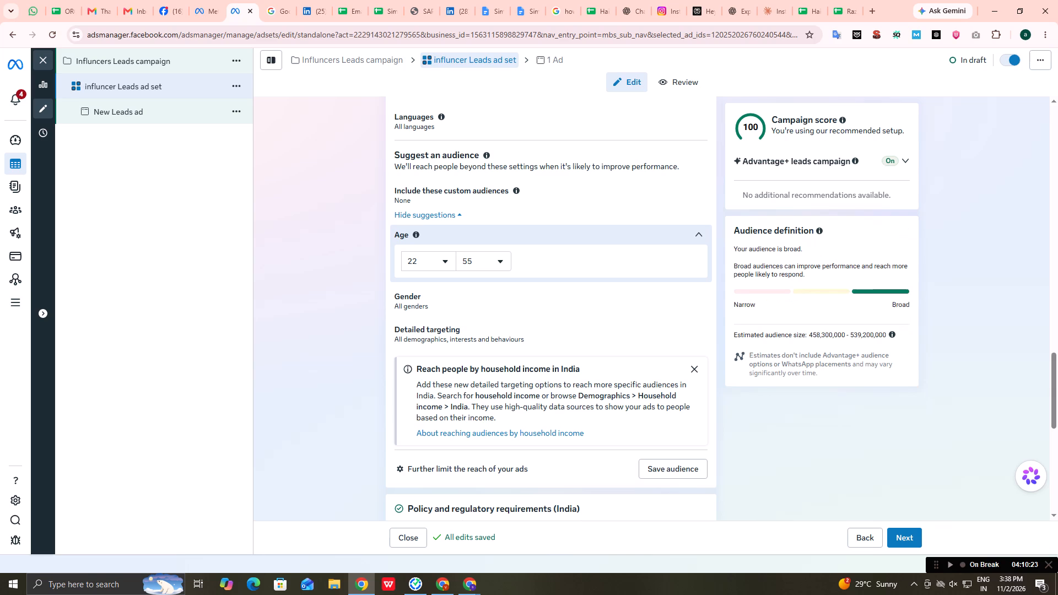
Open the ad set's detailed targeting and look through the suggested demographics, interests and behaviours.
{"action": "left_click", "coordinate": [434, 331]}
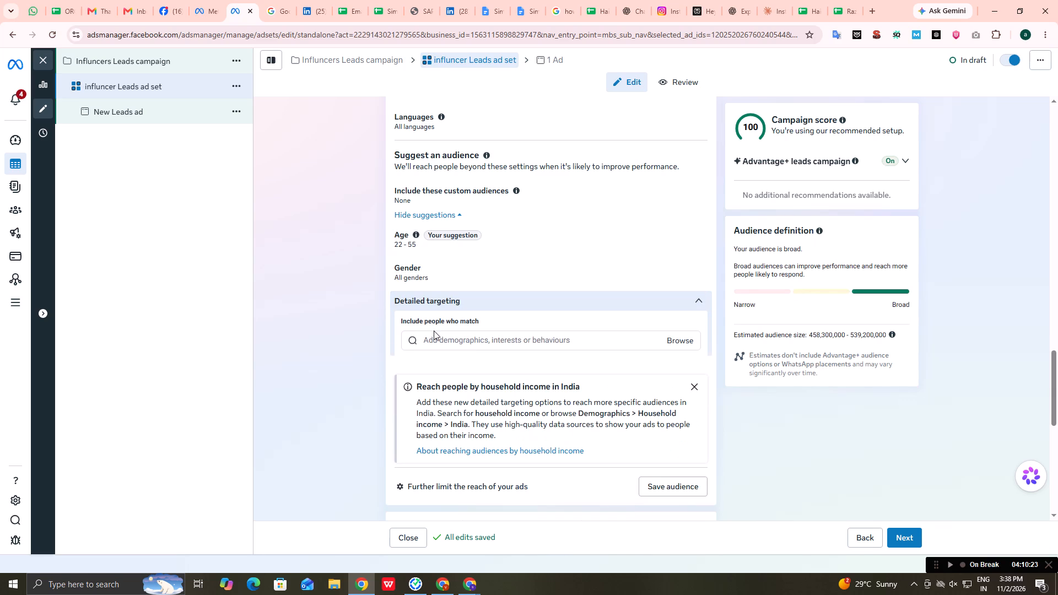
{"action": "left_click", "coordinate": [441, 337]}
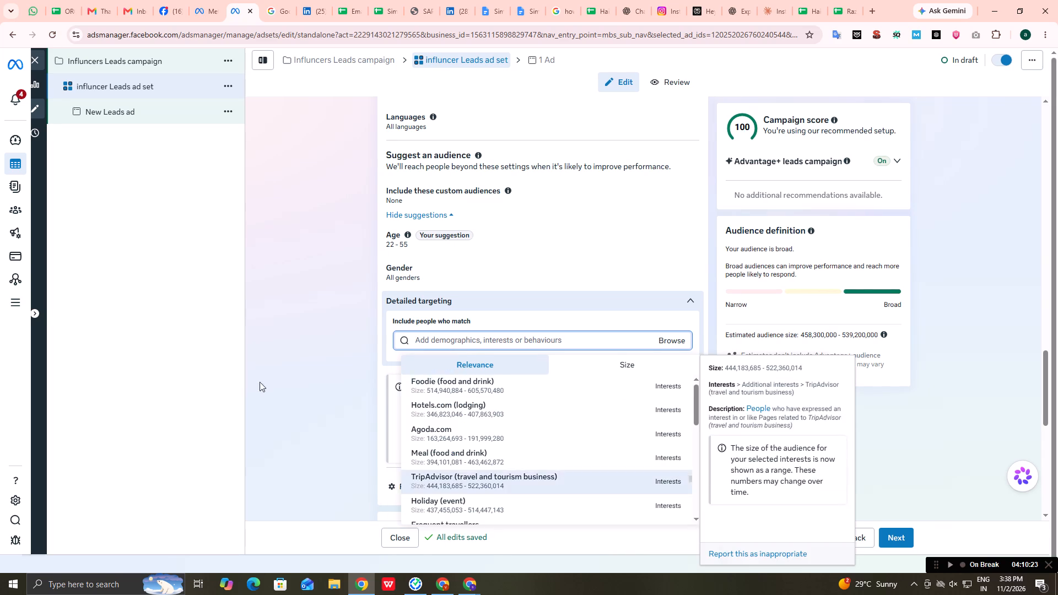
{"action": "scroll", "coordinate": [515, 465], "scroll_direction": "down", "scroll_amount": 1}
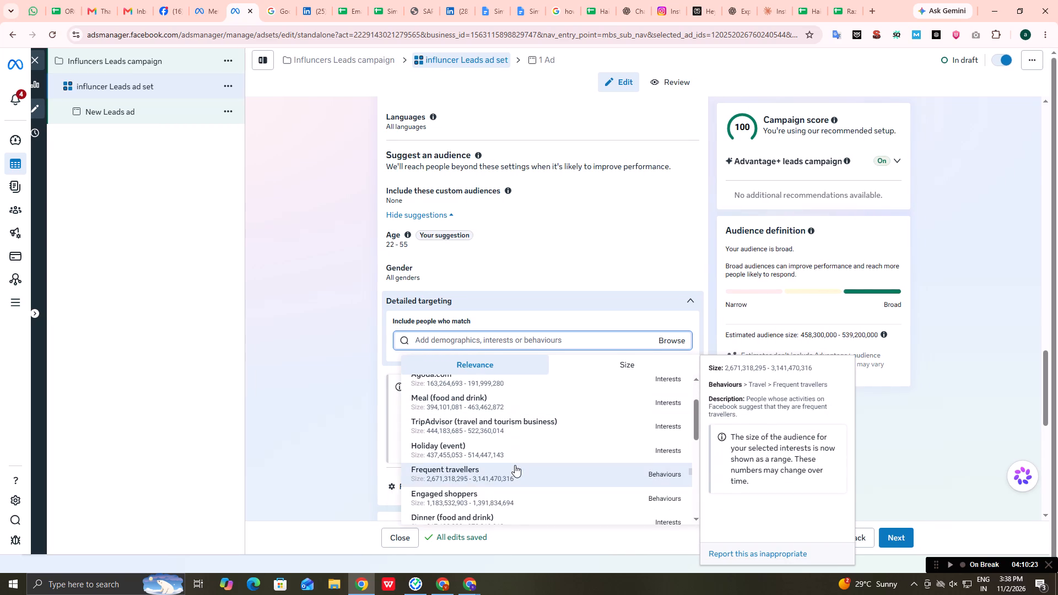
{"action": "scroll", "coordinate": [515, 465], "scroll_direction": "down", "scroll_amount": 1}
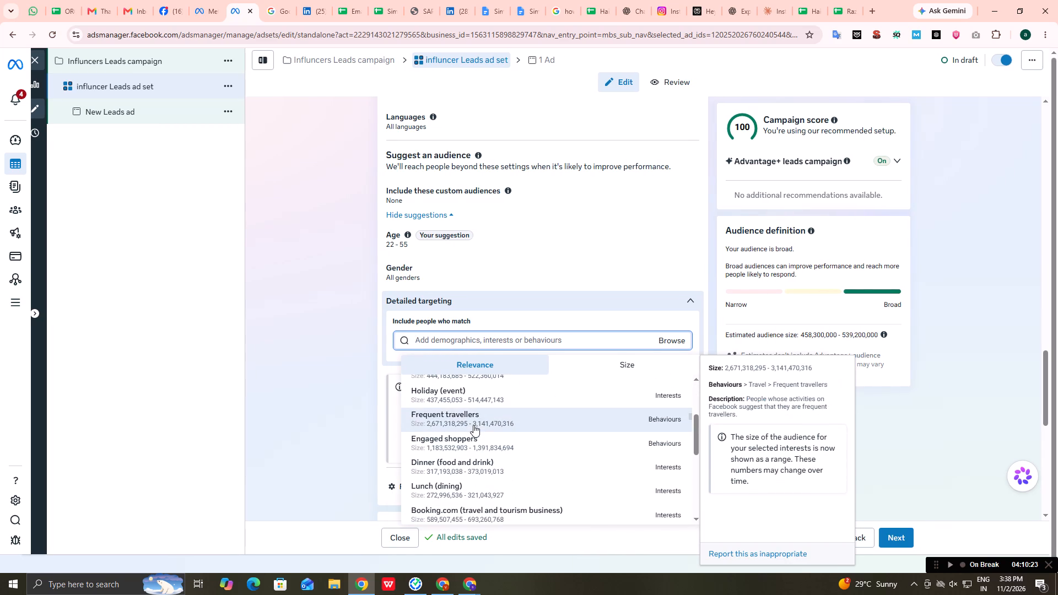
{"action": "scroll", "coordinate": [484, 486], "scroll_direction": "down", "scroll_amount": 4}
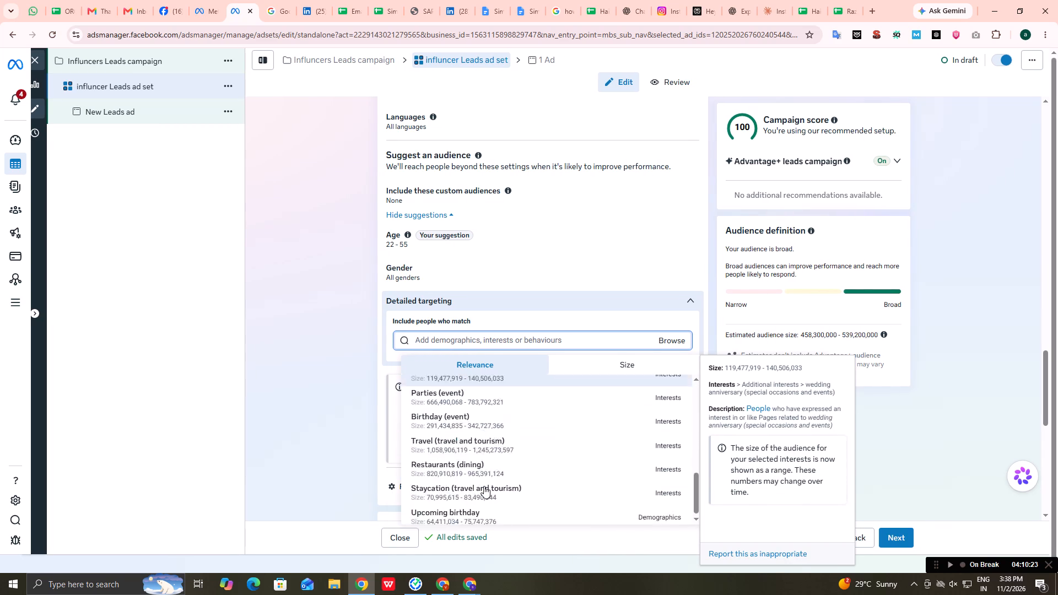
{"action": "scroll", "coordinate": [484, 486], "scroll_direction": "down", "scroll_amount": 2}
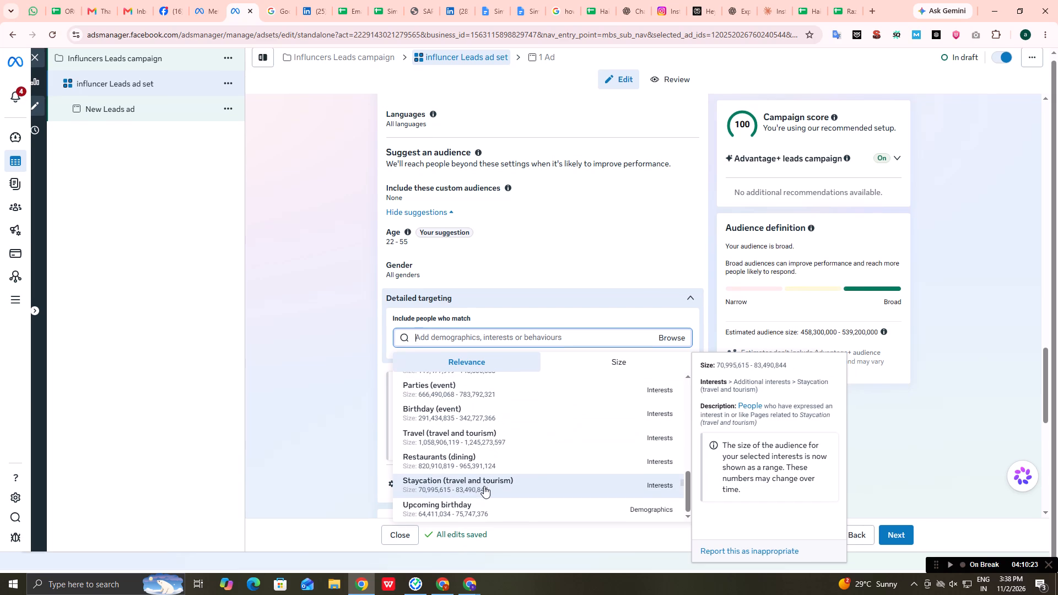
{"action": "scroll", "coordinate": [442, 490], "scroll_direction": "up", "scroll_amount": 1}
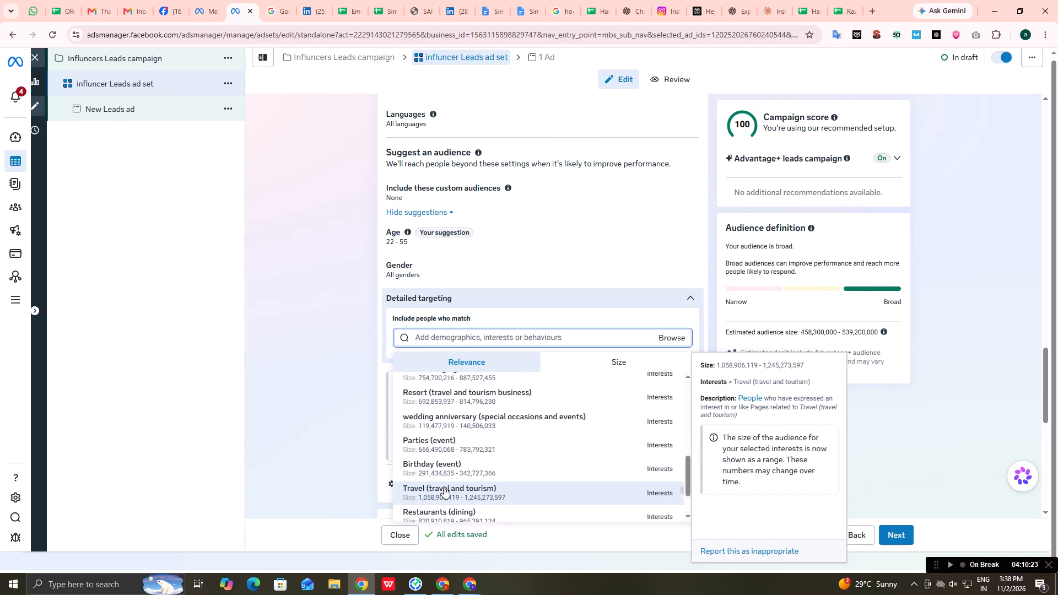
{"action": "scroll", "coordinate": [456, 471], "scroll_direction": "up", "scroll_amount": 1}
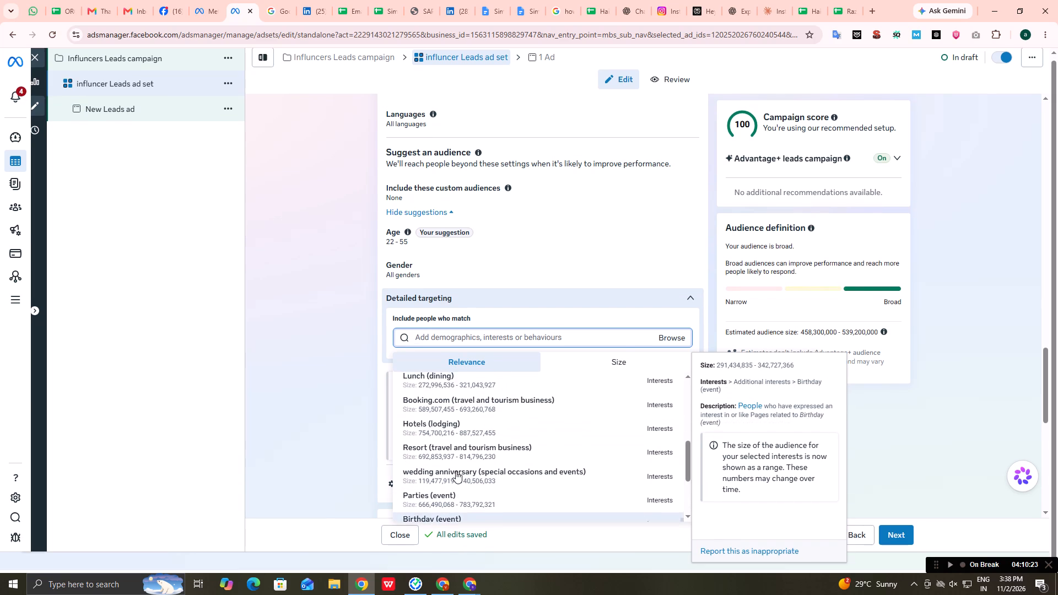
{"action": "scroll", "coordinate": [456, 471], "scroll_direction": "up", "scroll_amount": 2}
Search the detailed targeting options for wedding, refine the search to wedding ven, and include the Weddings interest.
{"action": "type", "text": "wedding"}
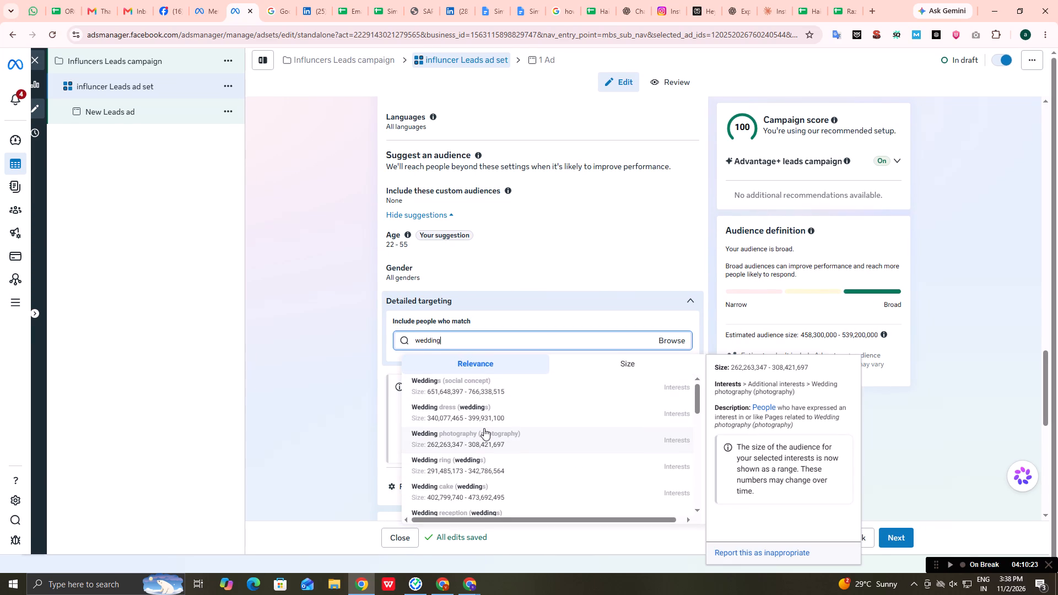
{"action": "scroll", "coordinate": [484, 428], "scroll_direction": "down", "scroll_amount": 1}
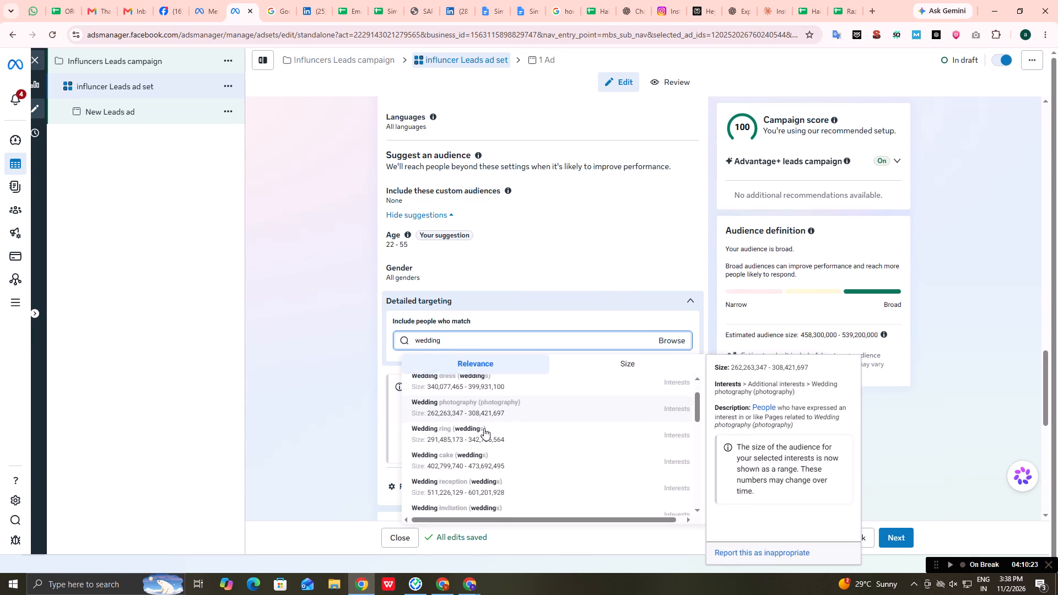
{"action": "scroll", "coordinate": [484, 428], "scroll_direction": "down", "scroll_amount": 1}
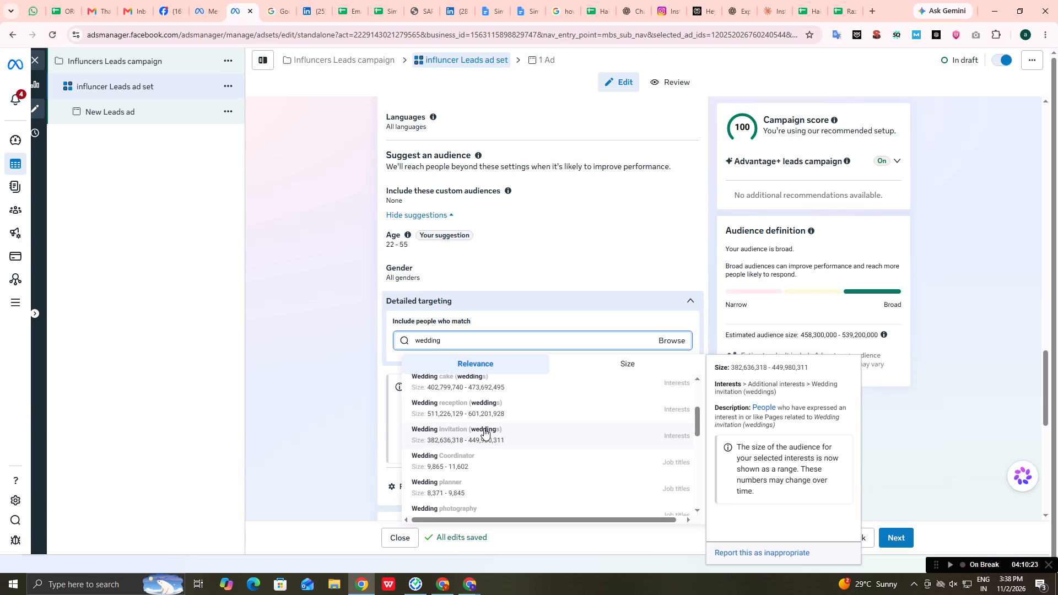
{"action": "scroll", "coordinate": [488, 468], "scroll_direction": "down", "scroll_amount": 4}
{"action": "scroll", "coordinate": [488, 468], "scroll_direction": "up", "scroll_amount": 3}
{"action": "scroll", "coordinate": [488, 468], "scroll_direction": "down", "scroll_amount": 1}
{"action": "scroll", "coordinate": [488, 468], "scroll_direction": "up", "scroll_amount": 3}
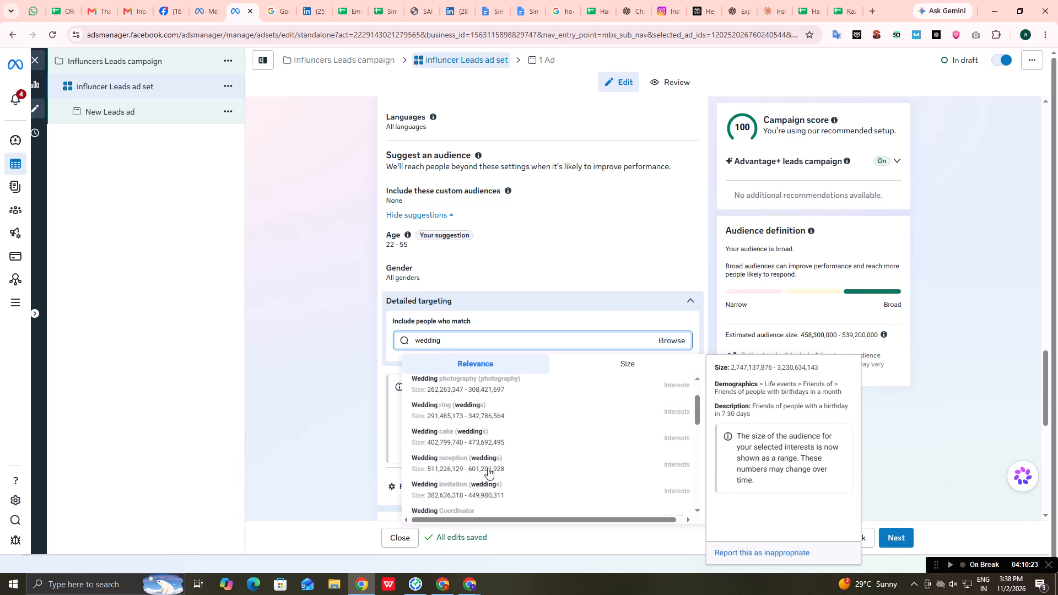
{"action": "key", "text": "space"}
{"action": "scroll", "coordinate": [488, 468], "scroll_direction": "up", "scroll_amount": 6}
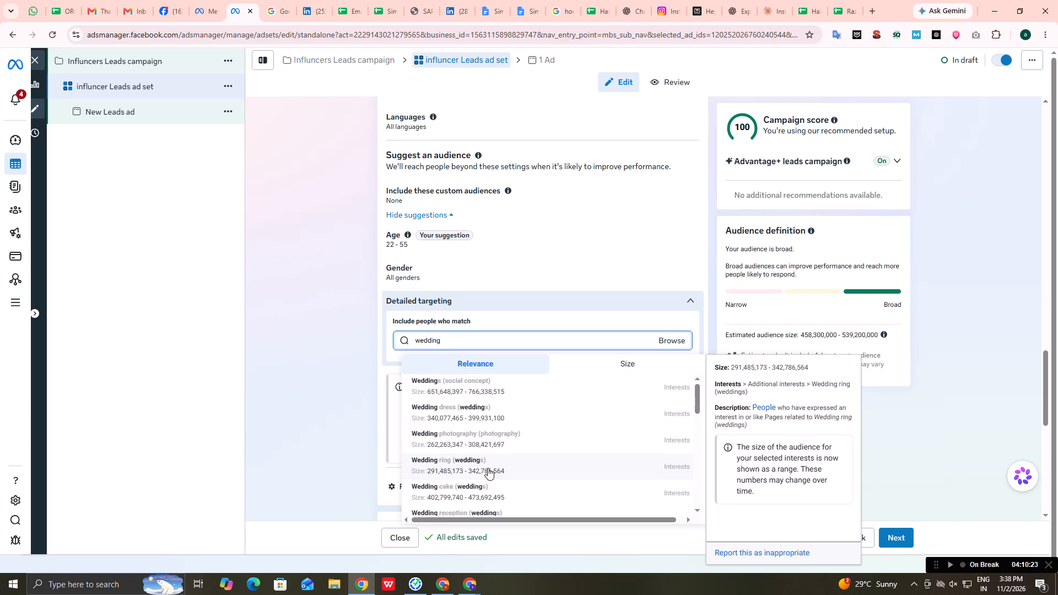
{"action": "scroll", "coordinate": [488, 468], "scroll_direction": "up", "scroll_amount": 3}
{"action": "type", "text": "ven"}
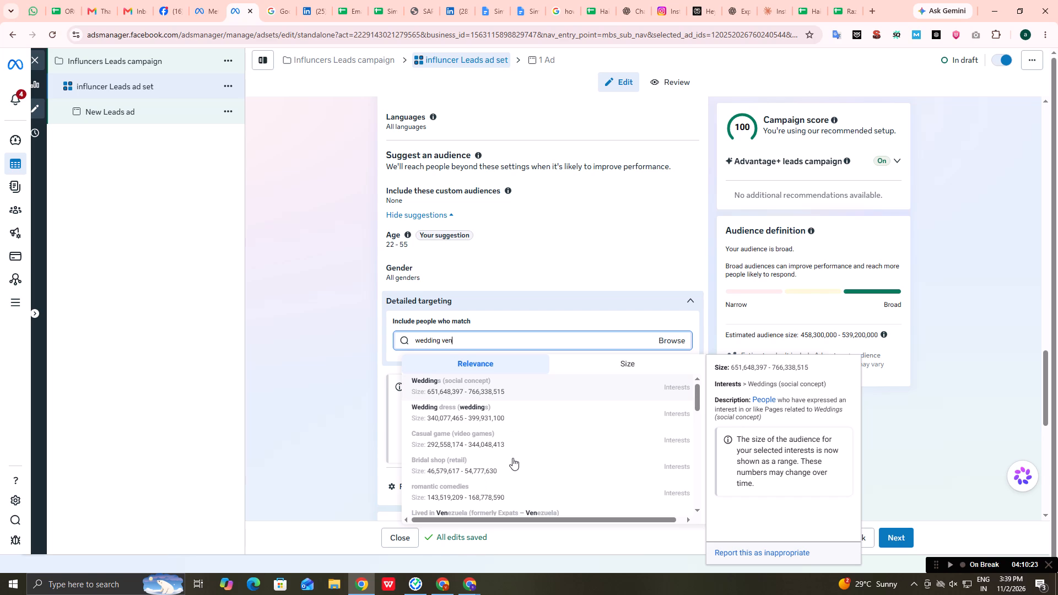
{"action": "left_click", "coordinate": [459, 381]}
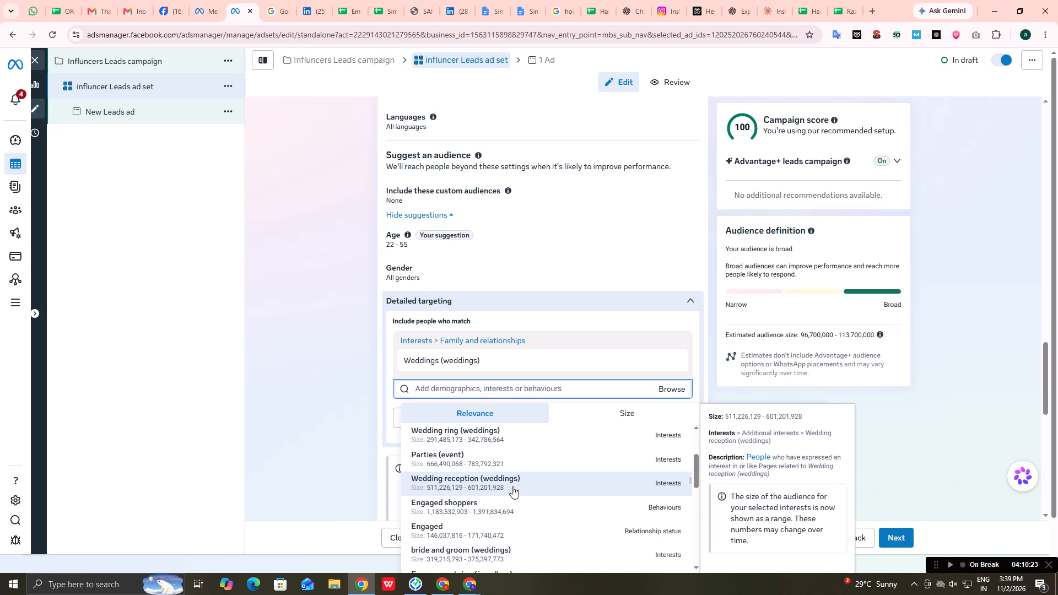
{"action": "scroll", "coordinate": [512, 486], "scroll_direction": "down", "scroll_amount": 2}
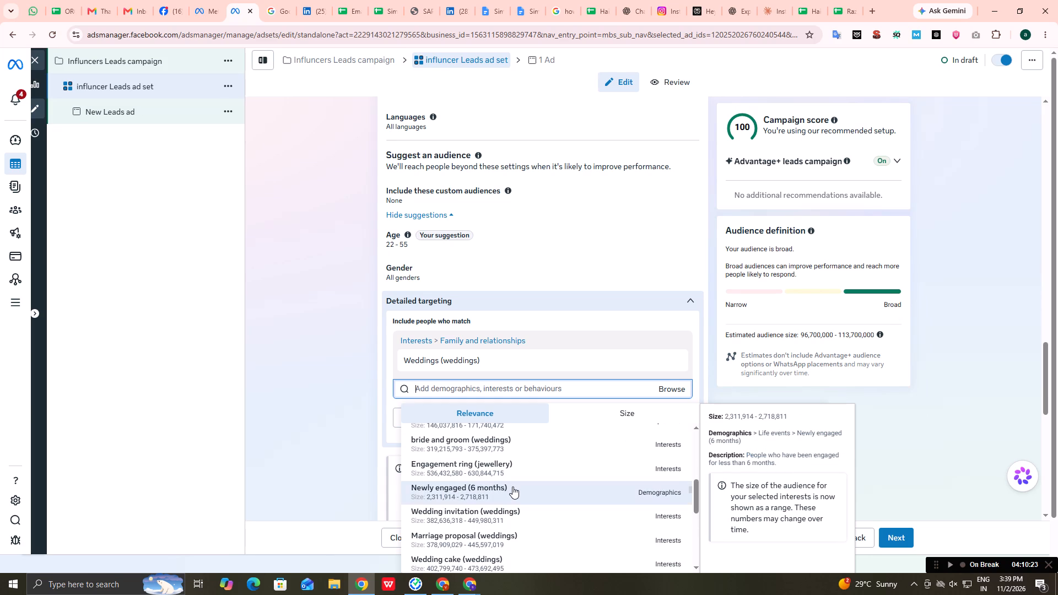
{"action": "scroll", "coordinate": [512, 486], "scroll_direction": "up", "scroll_amount": 3}
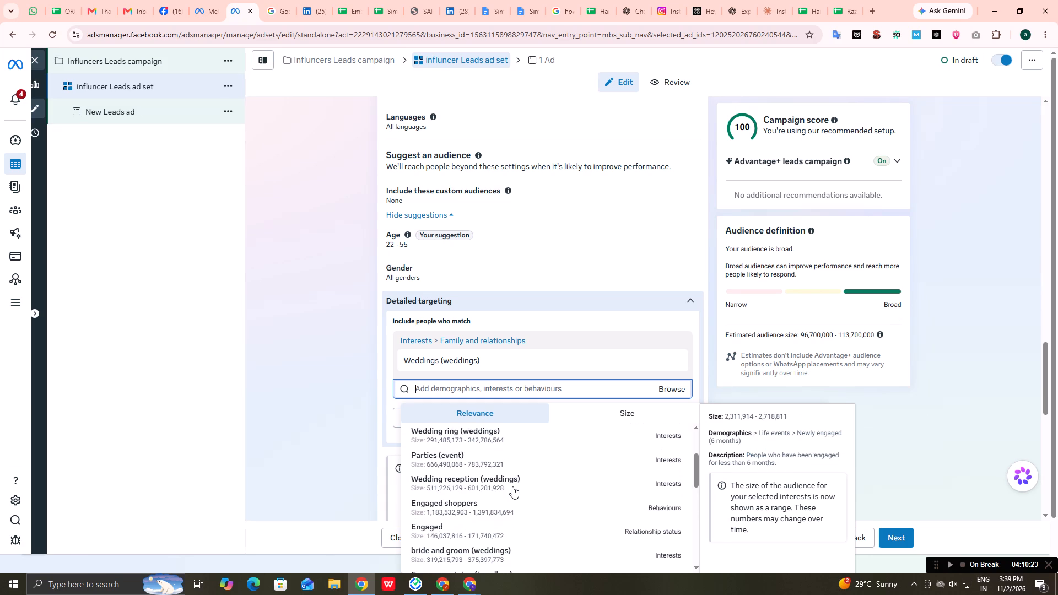
{"action": "scroll", "coordinate": [512, 486], "scroll_direction": "up", "scroll_amount": 1}
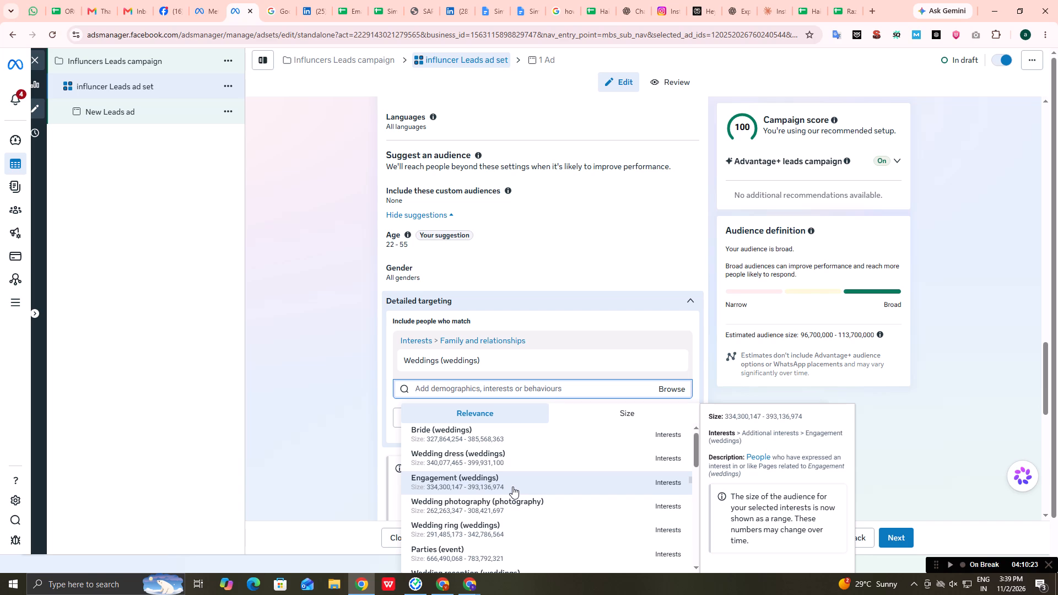
{"action": "scroll", "coordinate": [512, 486], "scroll_direction": "down", "scroll_amount": 2}
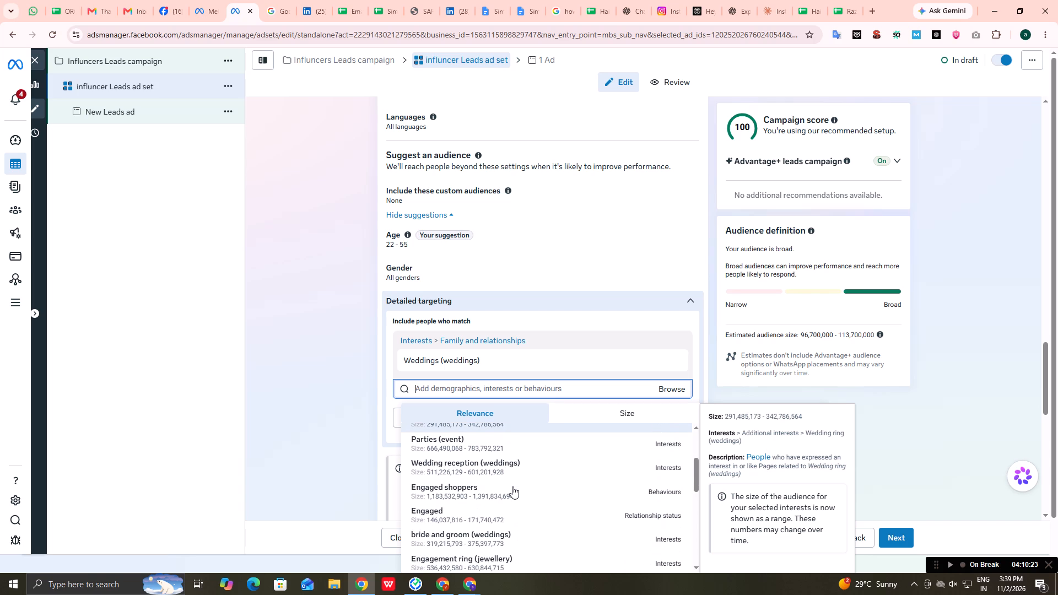
{"action": "scroll", "coordinate": [512, 486], "scroll_direction": "down", "scroll_amount": 1}
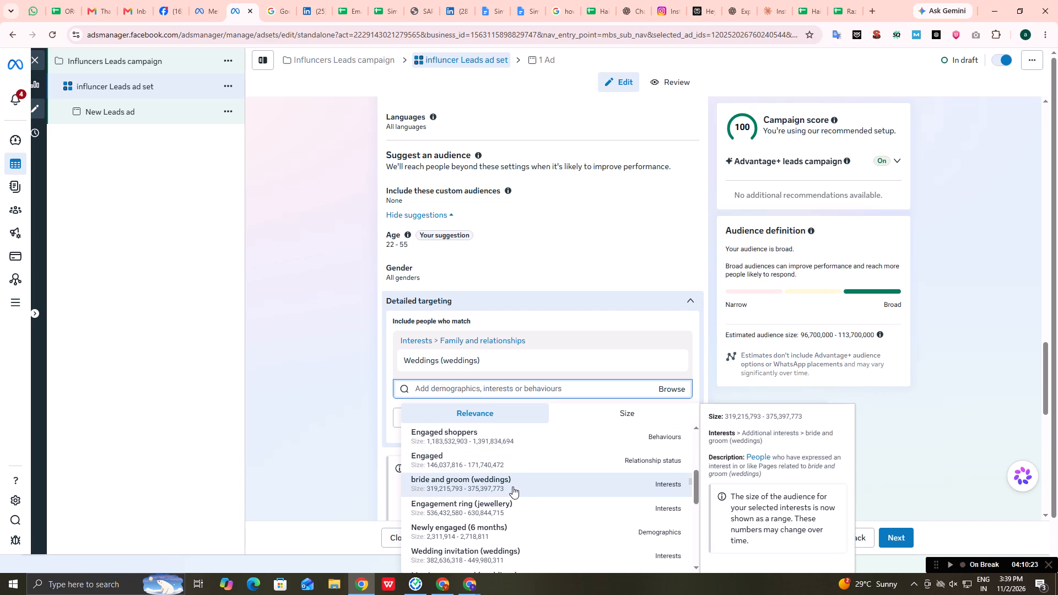
{"action": "scroll", "coordinate": [512, 486], "scroll_direction": "down", "scroll_amount": 1}
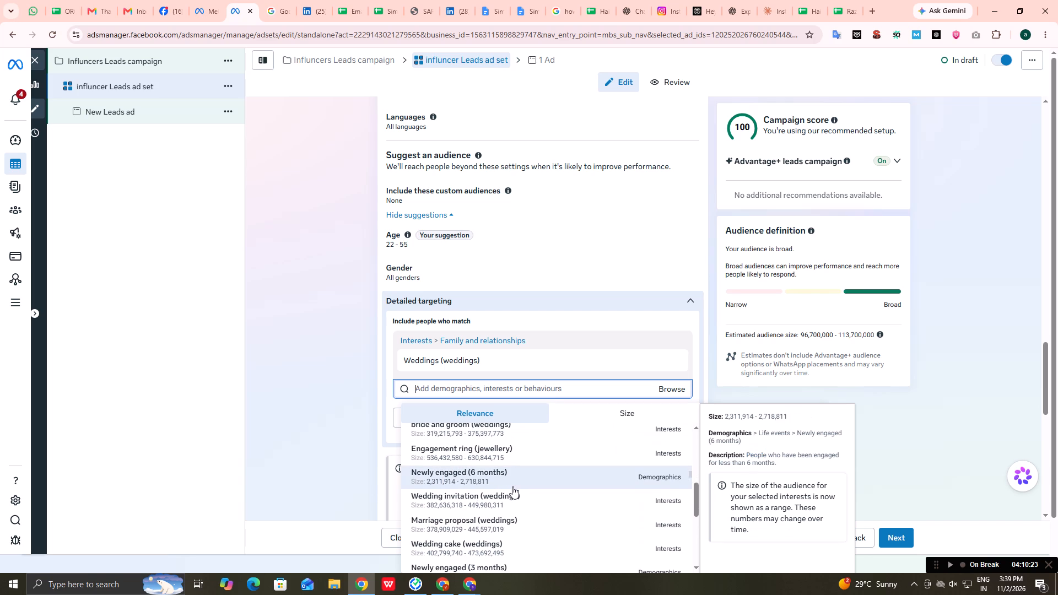
{"action": "scroll", "coordinate": [512, 486], "scroll_direction": "down", "scroll_amount": 1}
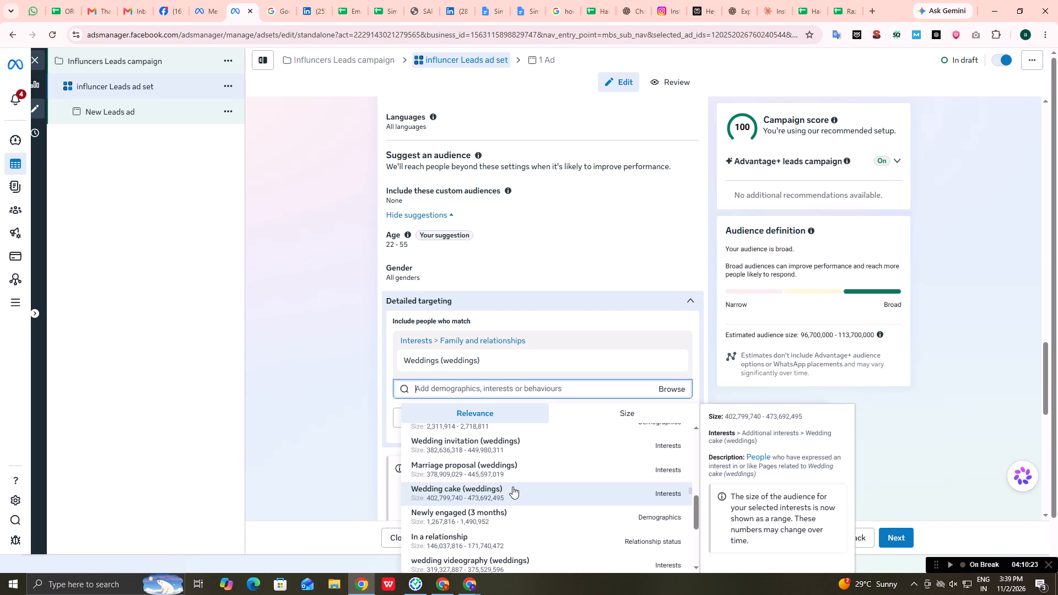
{"action": "scroll", "coordinate": [512, 486], "scroll_direction": "down", "scroll_amount": 2}
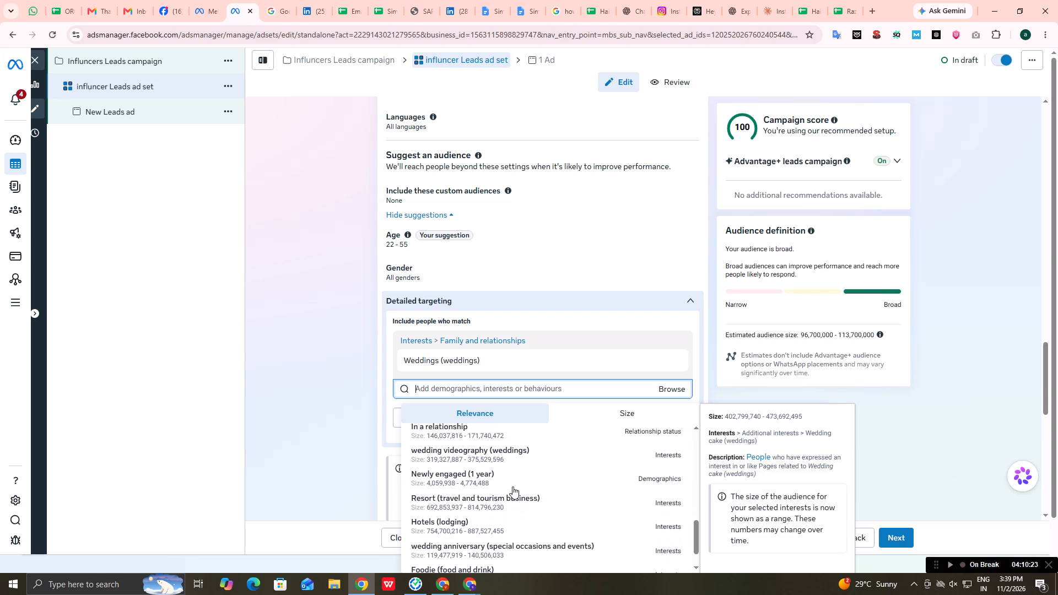
{"action": "scroll", "coordinate": [512, 486], "scroll_direction": "down", "scroll_amount": 1}
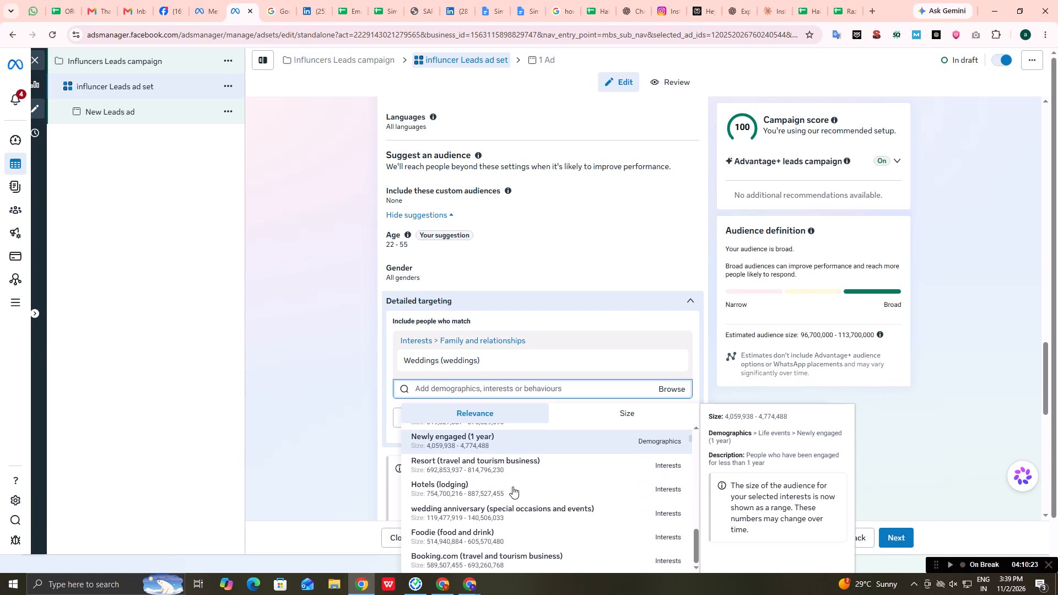
{"action": "scroll", "coordinate": [512, 486], "scroll_direction": "down", "scroll_amount": 2}
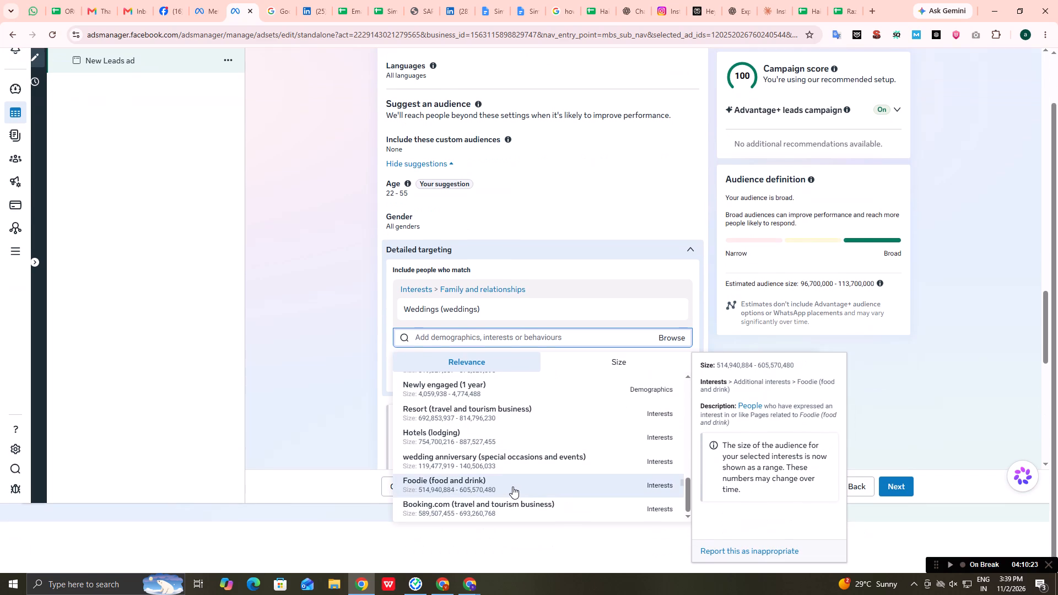
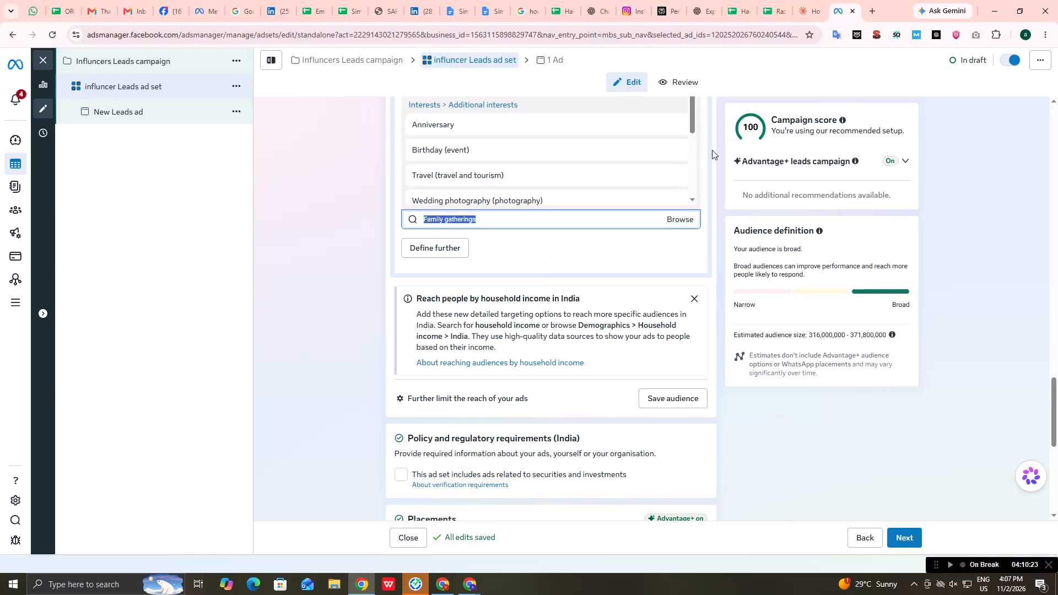
Switch to the Time Doctor 2 time-tracking window.
{"action": "key", "text": "alt+Tab"}
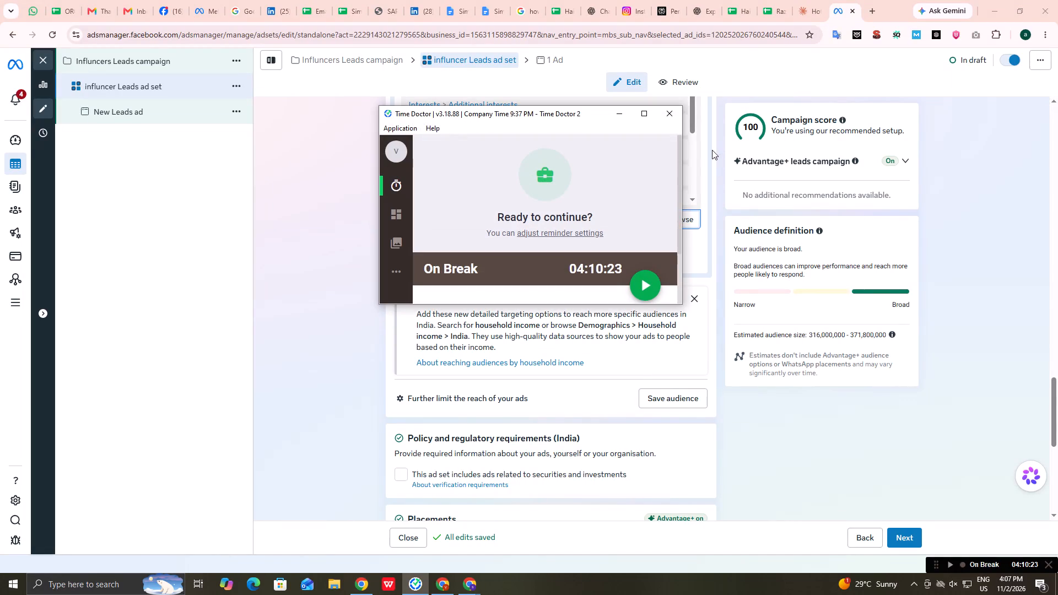
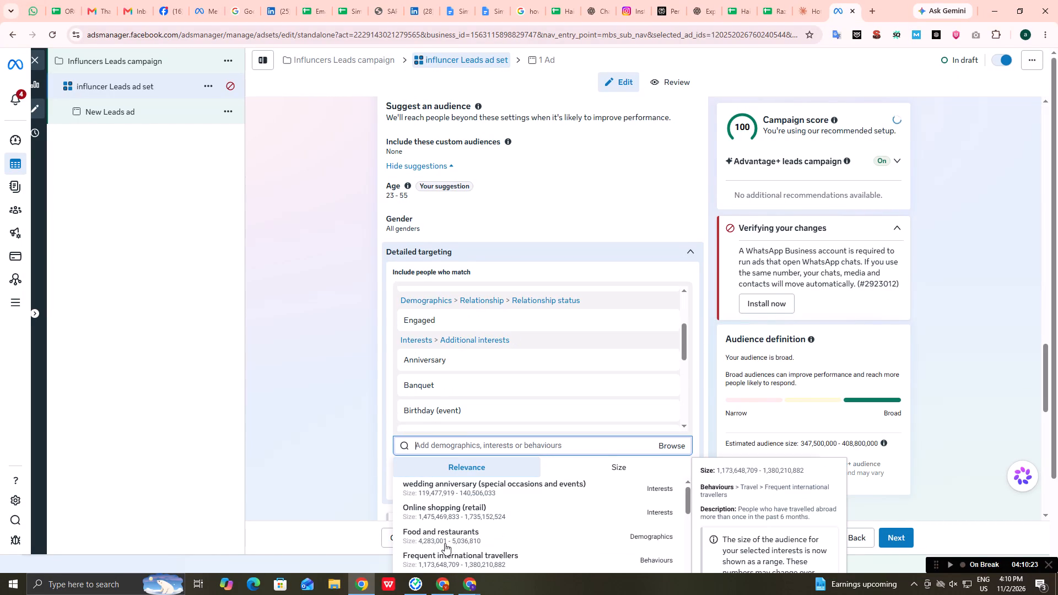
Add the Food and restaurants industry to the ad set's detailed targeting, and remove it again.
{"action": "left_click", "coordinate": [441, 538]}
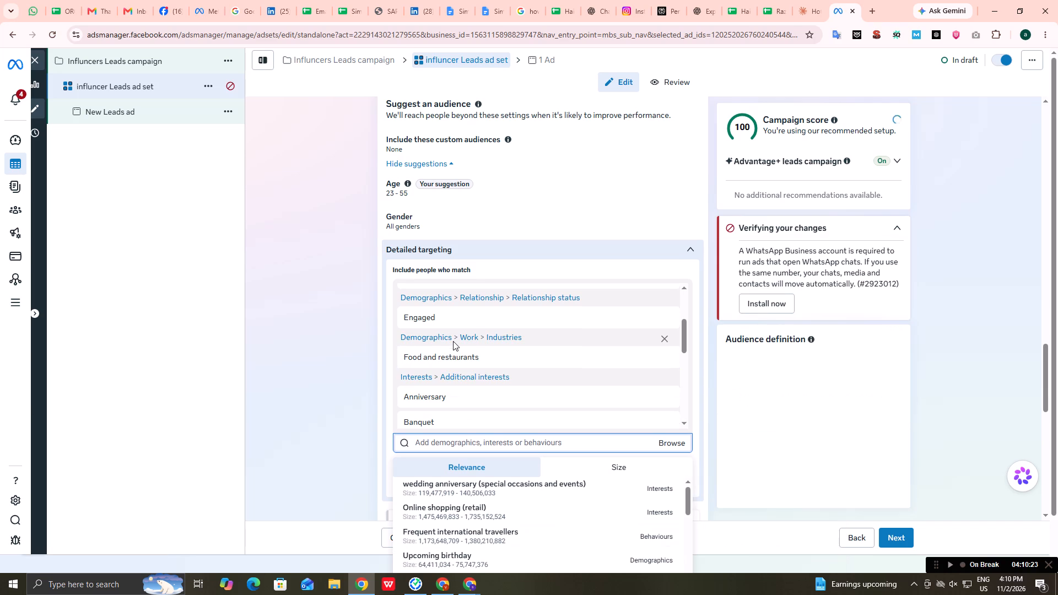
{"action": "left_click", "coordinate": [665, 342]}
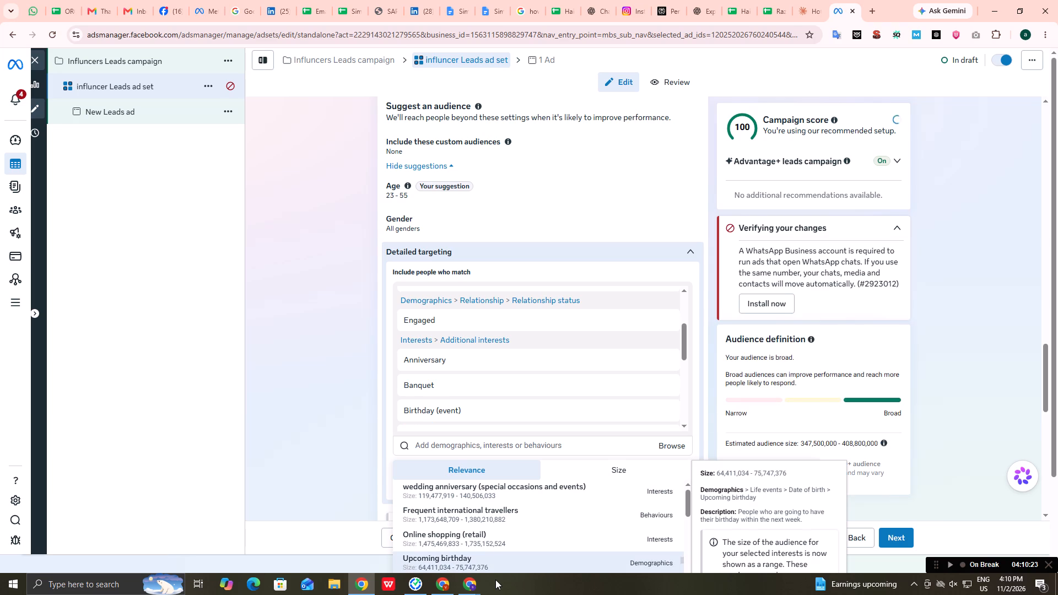
Add the suggested life events Newly engaged (1 year) and Newly engaged (6 months) to the ad set's detailed targeting.
{"action": "scroll", "coordinate": [1057, 569], "scroll_direction": "down", "scroll_amount": 2}
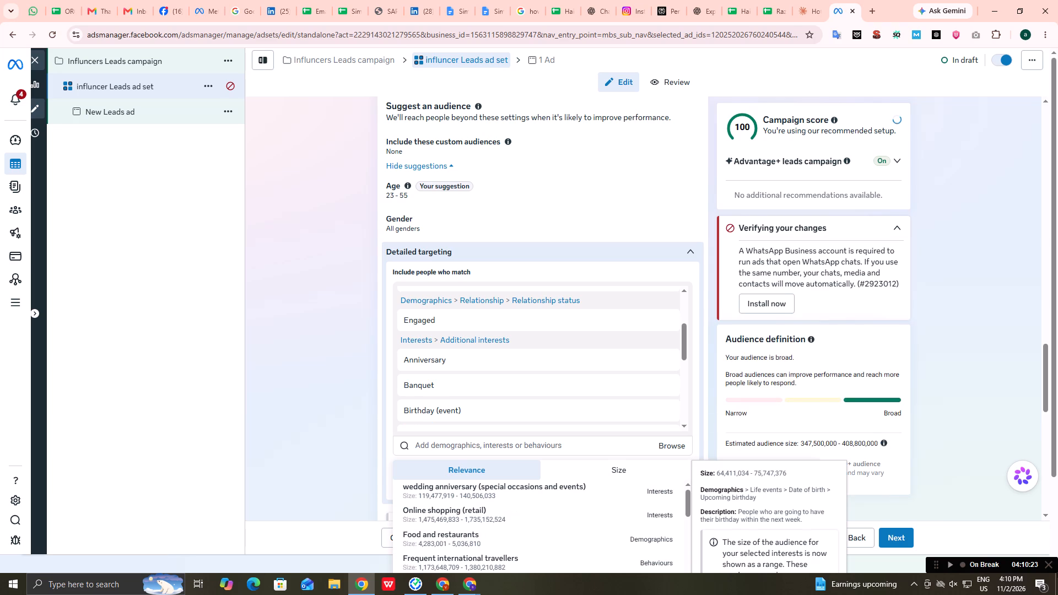
{"action": "scroll", "coordinate": [559, 511], "scroll_direction": "down", "scroll_amount": 1}
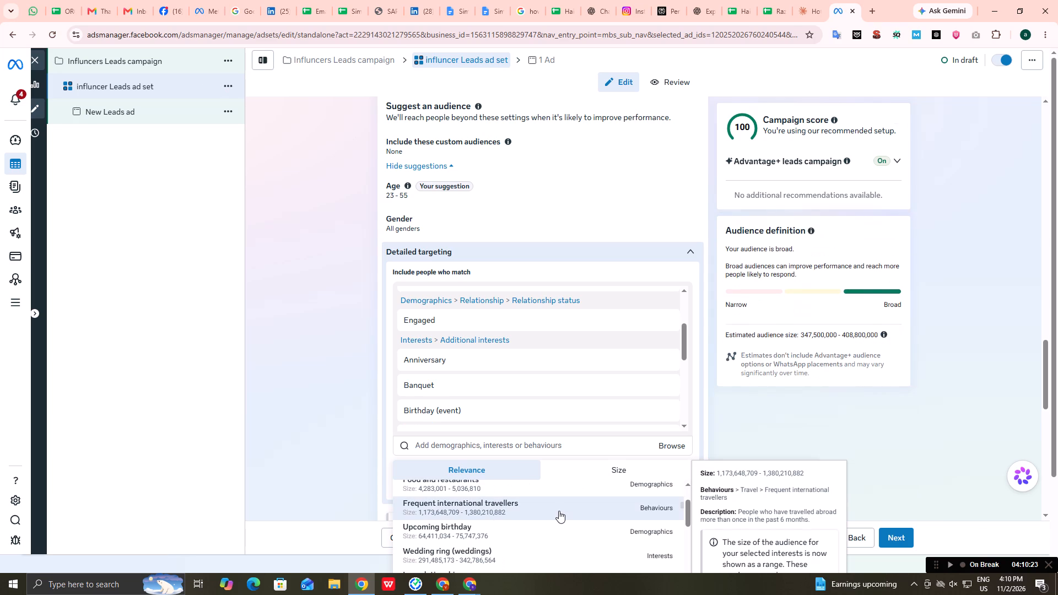
{"action": "scroll", "coordinate": [559, 511], "scroll_direction": "down", "scroll_amount": 2}
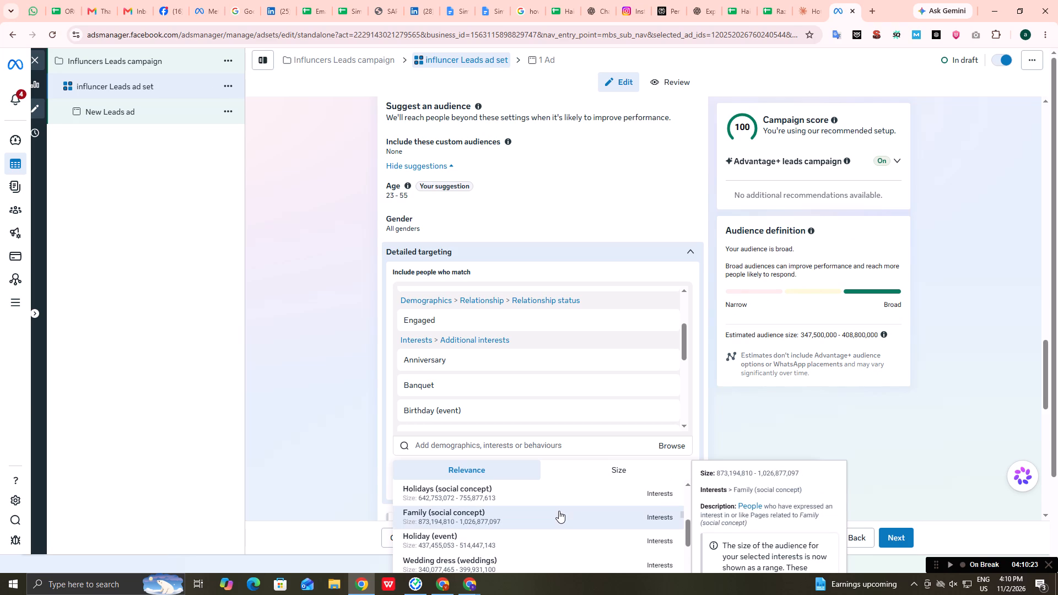
{"action": "scroll", "coordinate": [559, 511], "scroll_direction": "down", "scroll_amount": 1}
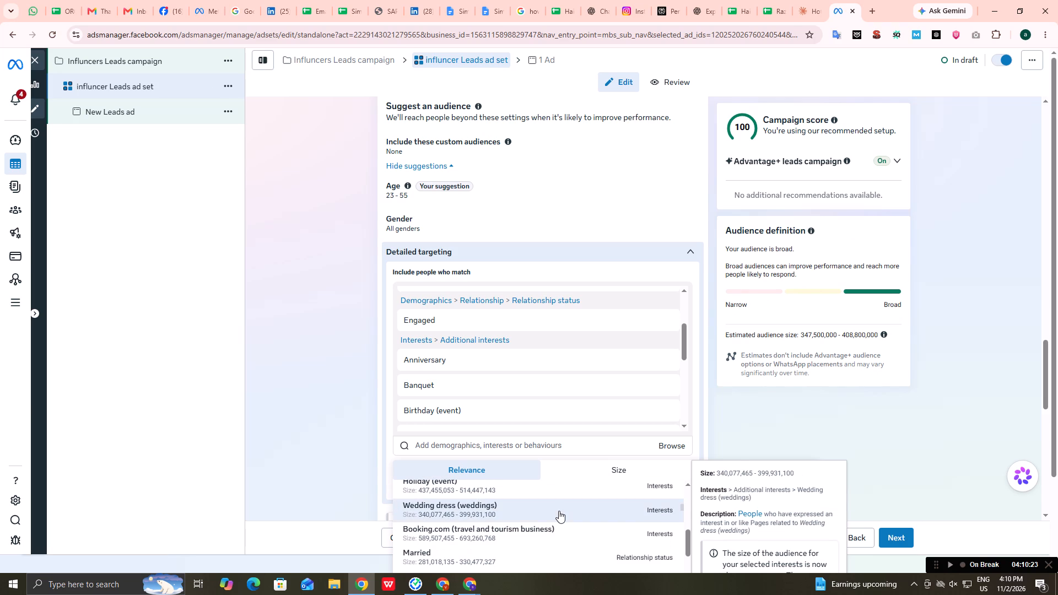
{"action": "scroll", "coordinate": [559, 511], "scroll_direction": "down", "scroll_amount": 1}
{"action": "scroll", "coordinate": [559, 511], "scroll_direction": "up", "scroll_amount": 1}
{"action": "scroll", "coordinate": [559, 511], "scroll_direction": "down", "scroll_amount": 1}
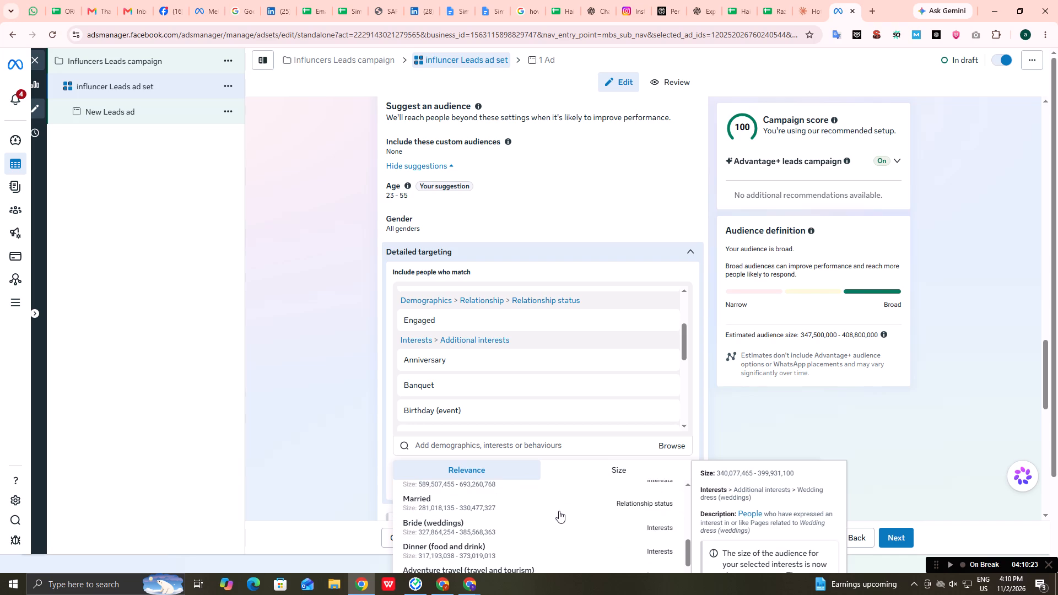
{"action": "scroll", "coordinate": [559, 511], "scroll_direction": "down", "scroll_amount": 1}
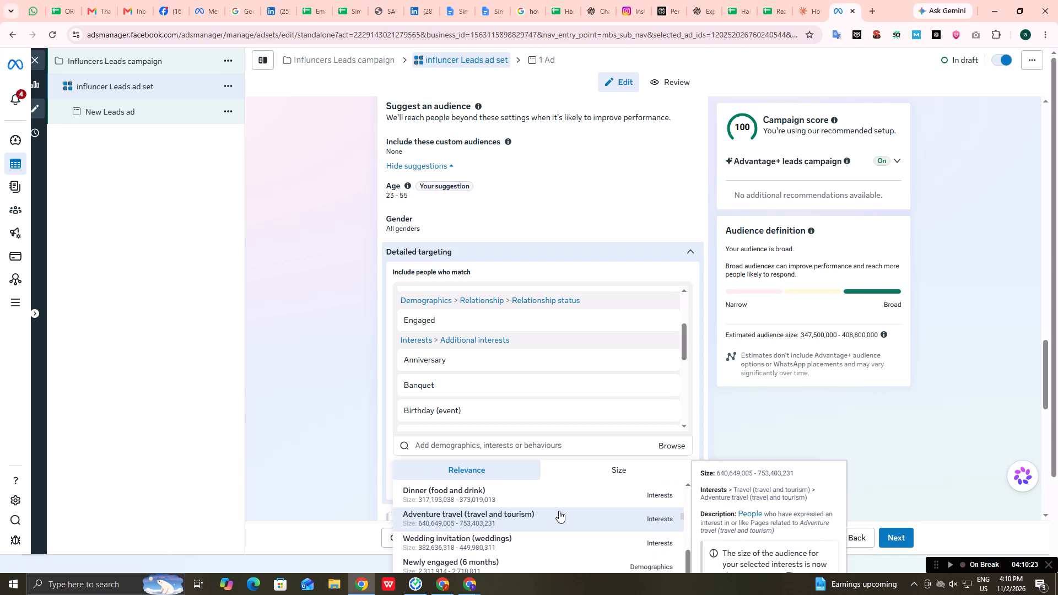
{"action": "scroll", "coordinate": [559, 511], "scroll_direction": "down", "scroll_amount": 1}
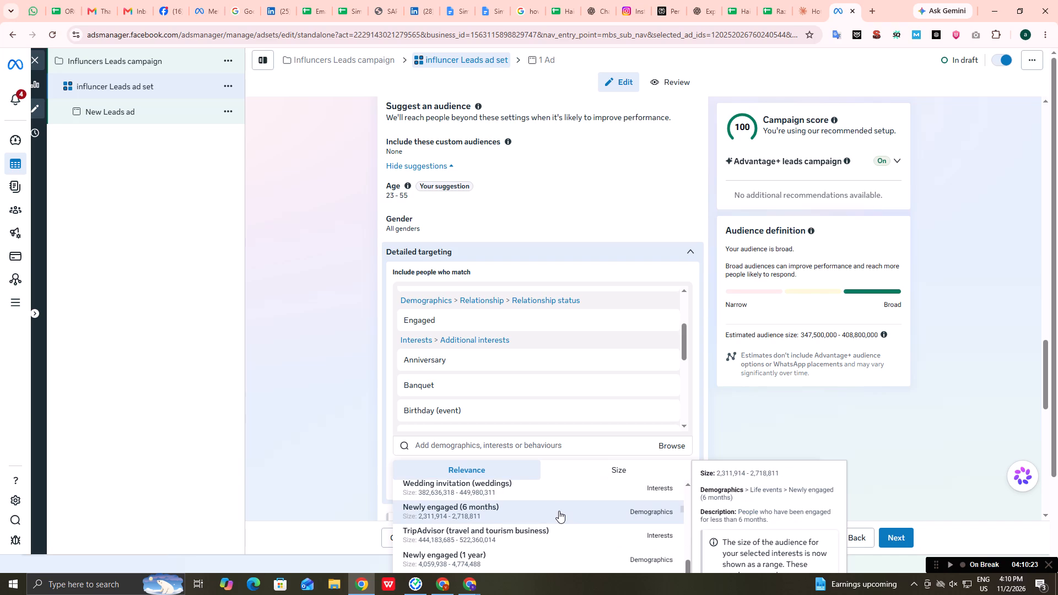
{"action": "scroll", "coordinate": [559, 511], "scroll_direction": "down", "scroll_amount": 1}
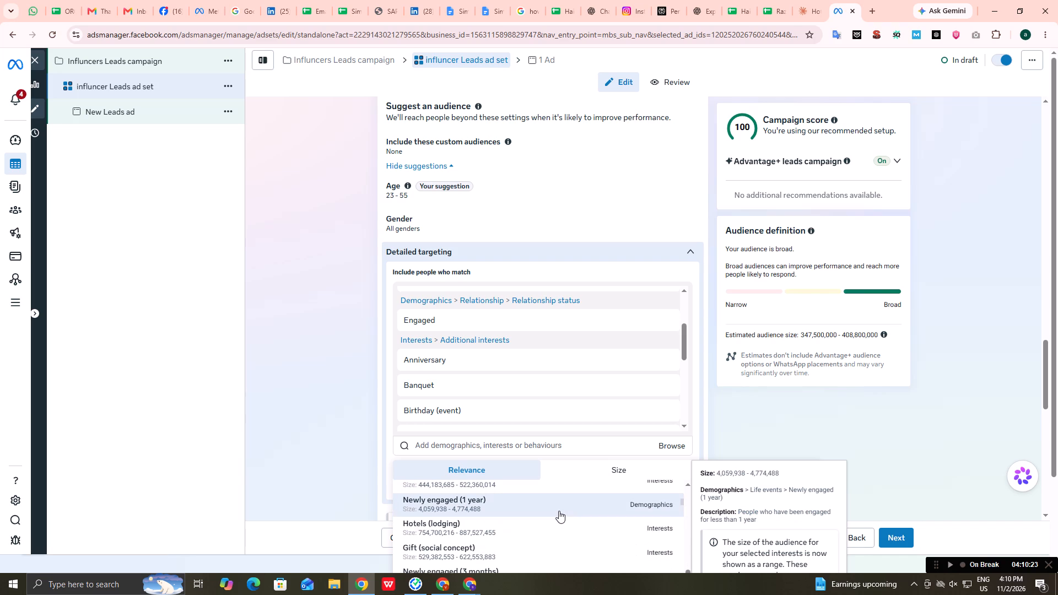
{"action": "left_click", "coordinate": [559, 511]}
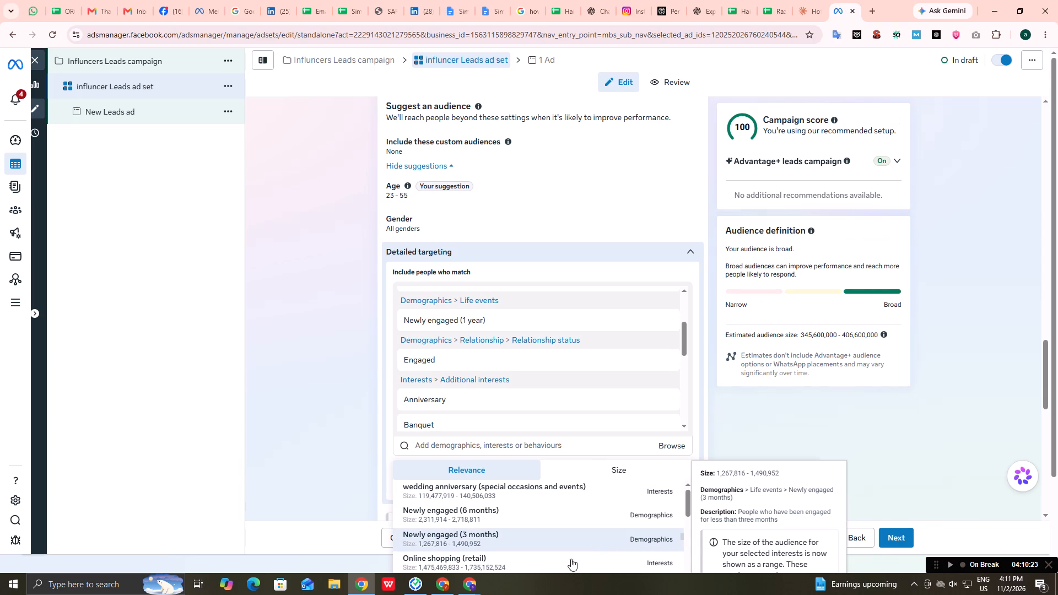
{"action": "left_click", "coordinate": [501, 506]}
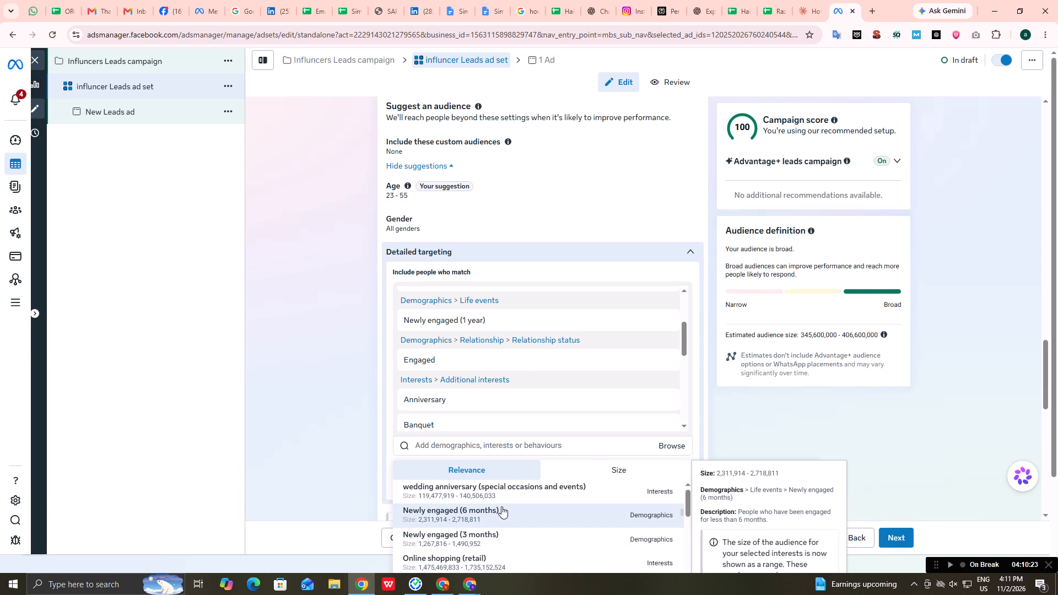
Look through the remaining detailed targeting suggestions for more audiences relevant to weddings, holidays and travel.
{"action": "scroll", "coordinate": [508, 543], "scroll_direction": "down", "scroll_amount": 1}
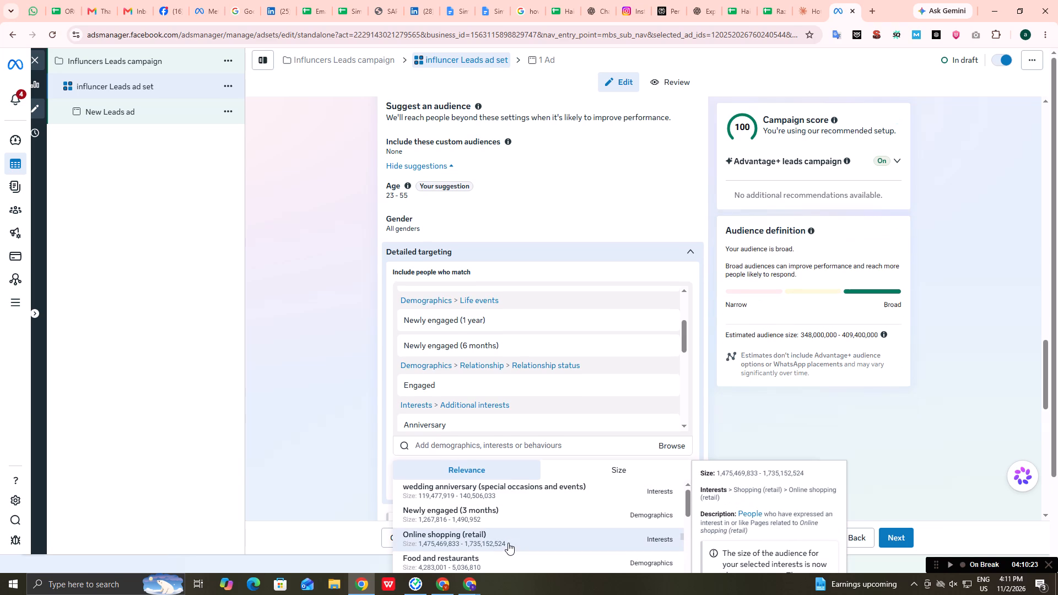
{"action": "scroll", "coordinate": [508, 543], "scroll_direction": "down", "scroll_amount": 1}
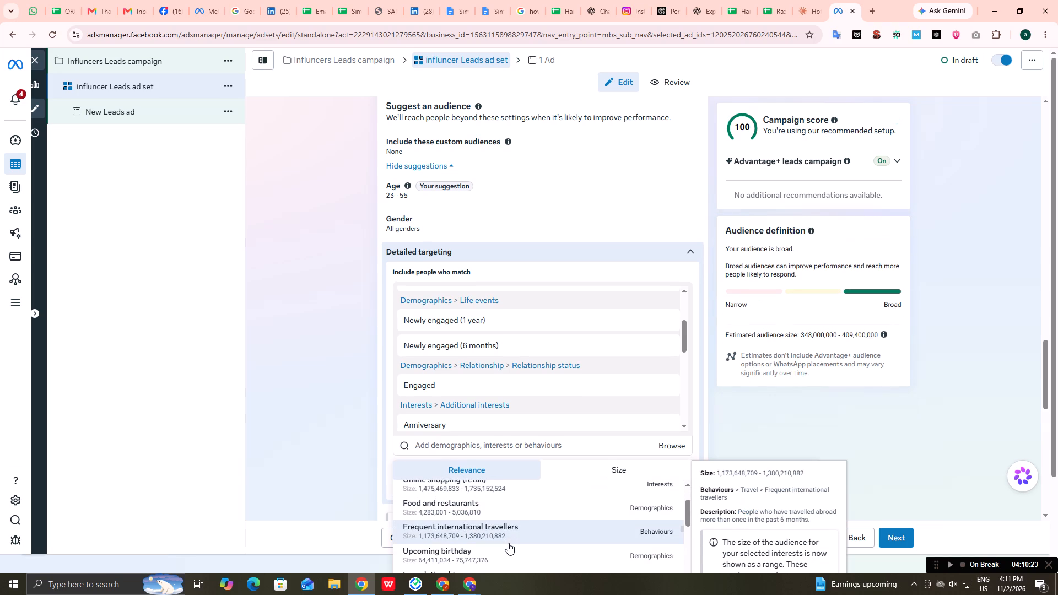
{"action": "scroll", "coordinate": [508, 543], "scroll_direction": "down", "scroll_amount": 1}
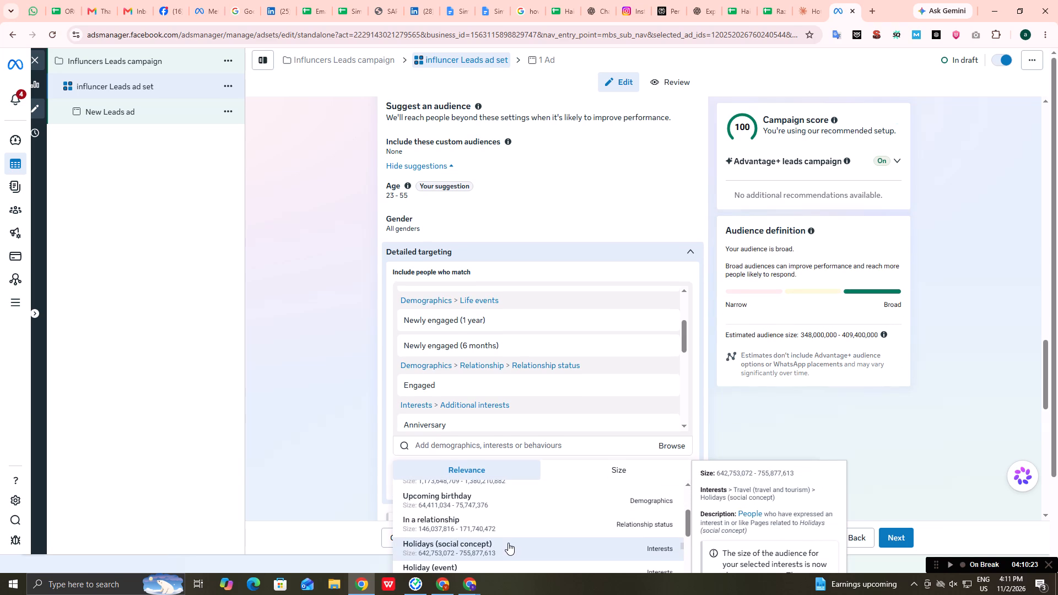
{"action": "scroll", "coordinate": [508, 543], "scroll_direction": "down", "scroll_amount": 1}
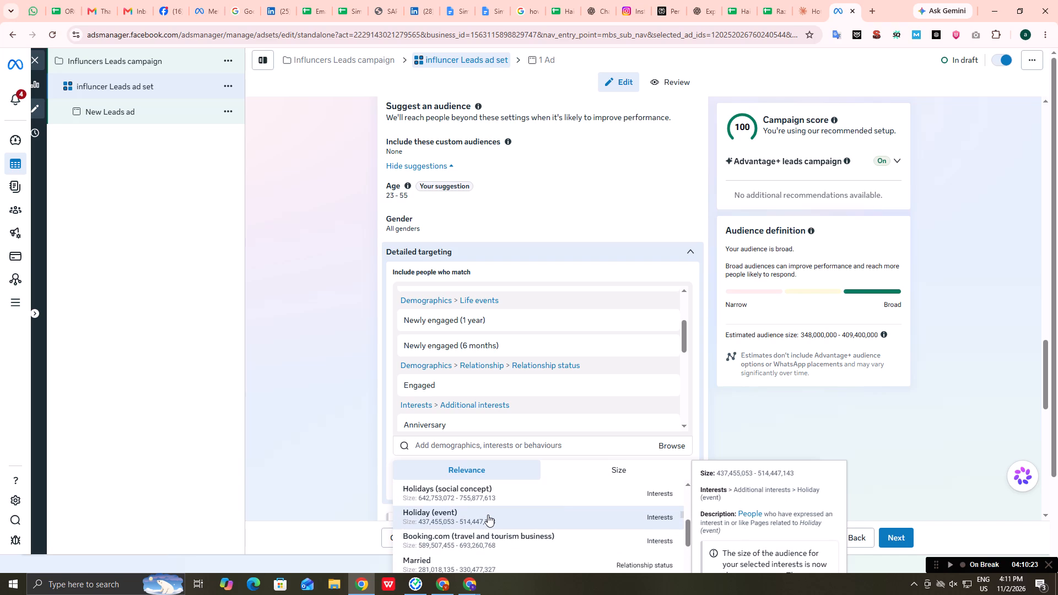
{"action": "scroll", "coordinate": [488, 515], "scroll_direction": "down", "scroll_amount": 1}
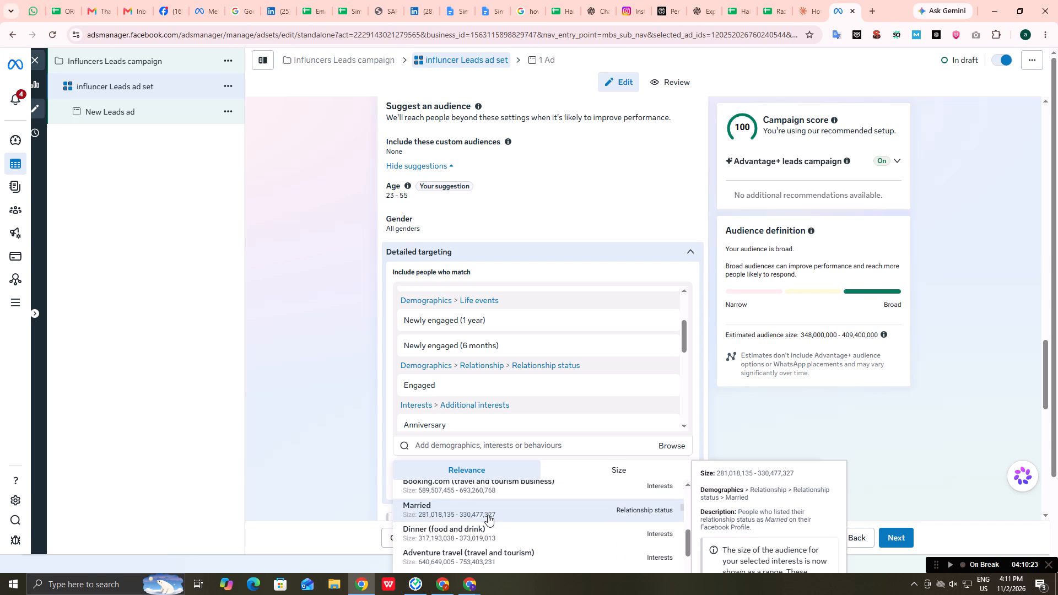
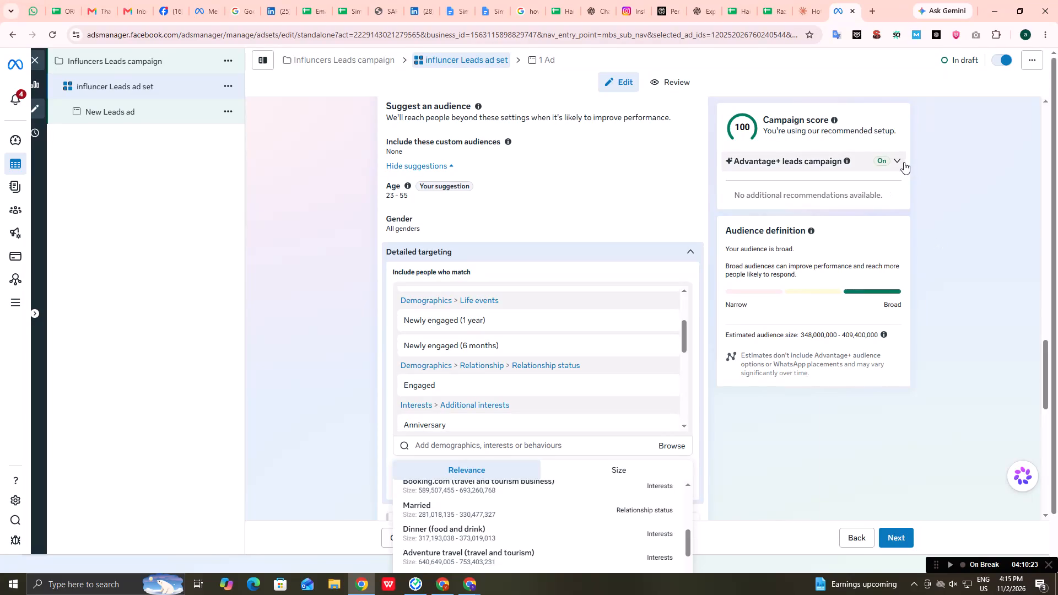
Review the Advantage+ leads campaign setup details under the campaign score, and collapse them again.
{"action": "left_click", "coordinate": [903, 161]}
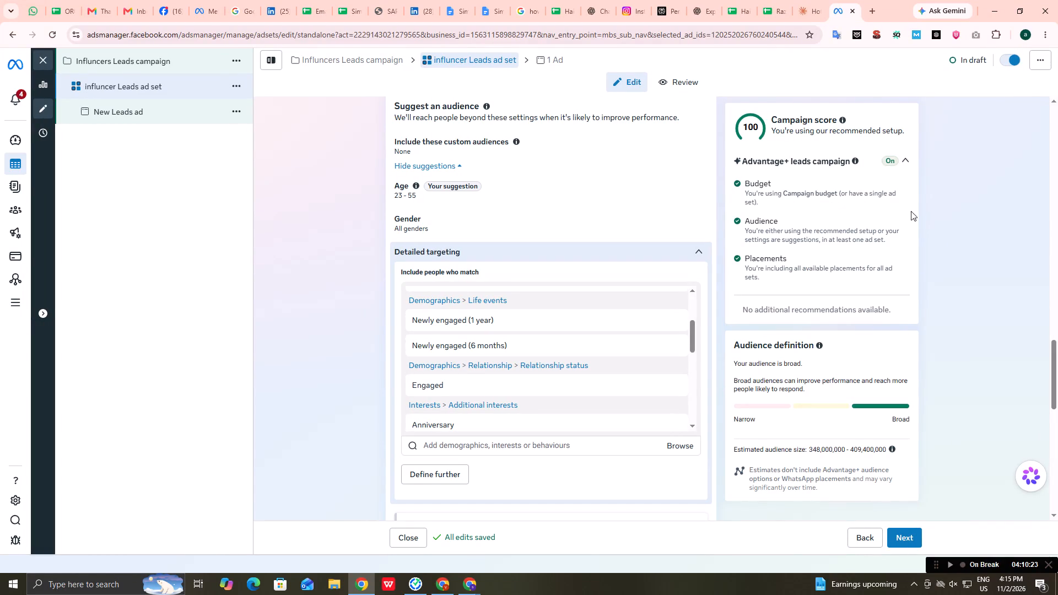
{"action": "left_click", "coordinate": [899, 163]}
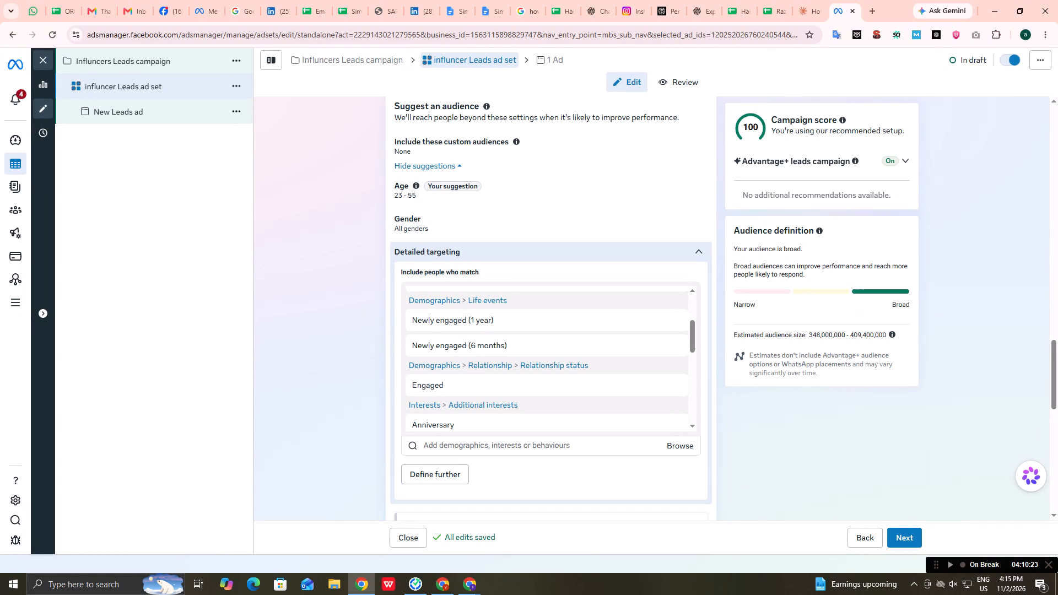
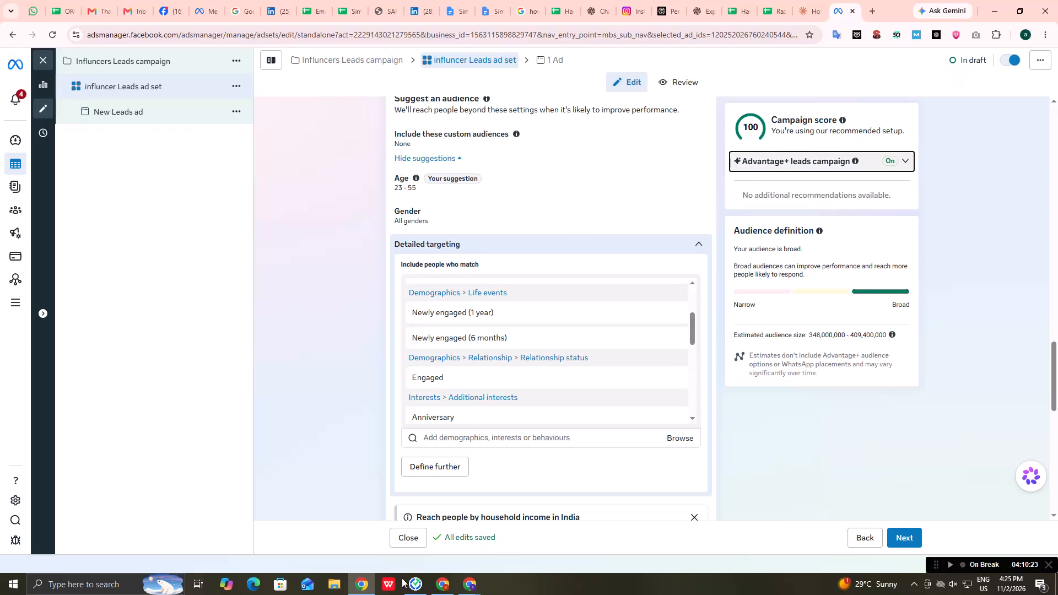
Examine the ad set's remaining settings below detailed targeting: household income notice, policy requirements, placements and placement value rules.
{"action": "scroll", "coordinate": [396, 582], "scroll_direction": "down", "scroll_amount": 1}
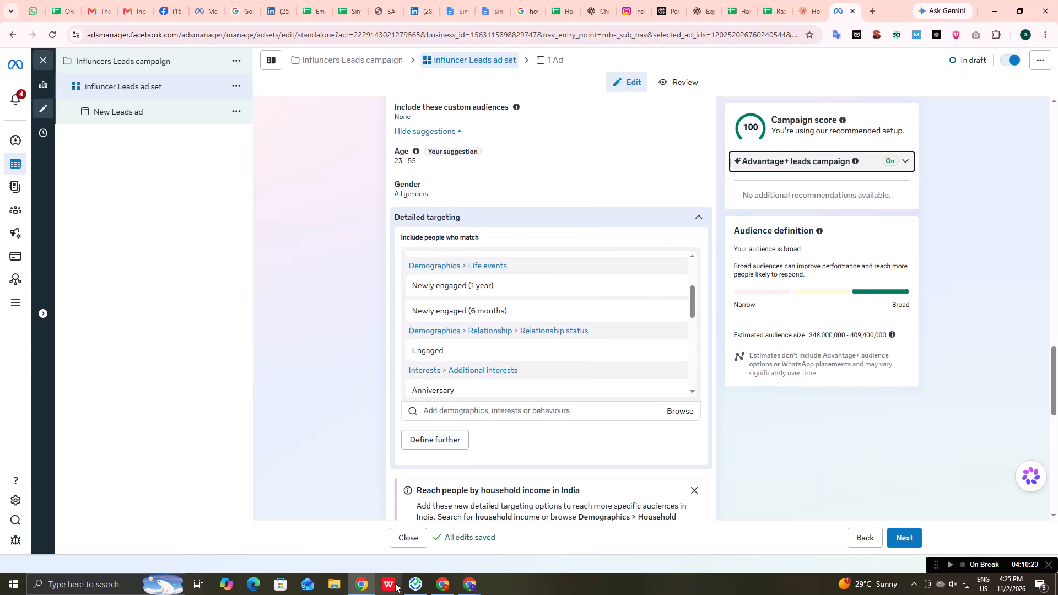
{"action": "scroll", "coordinate": [508, 413], "scroll_direction": "down", "scroll_amount": 2}
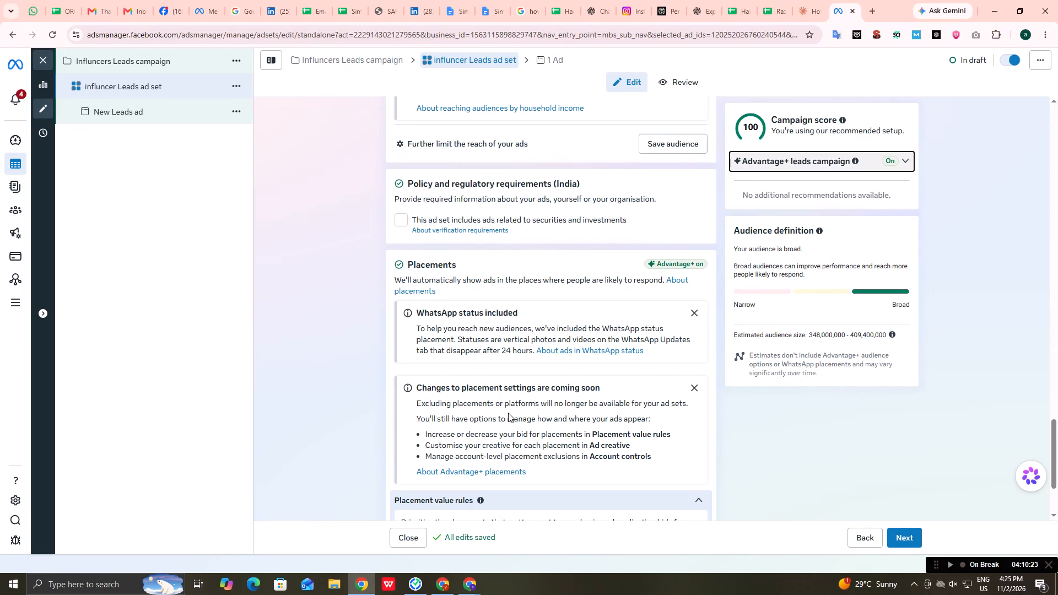
{"action": "scroll", "coordinate": [508, 413], "scroll_direction": "down", "scroll_amount": 1}
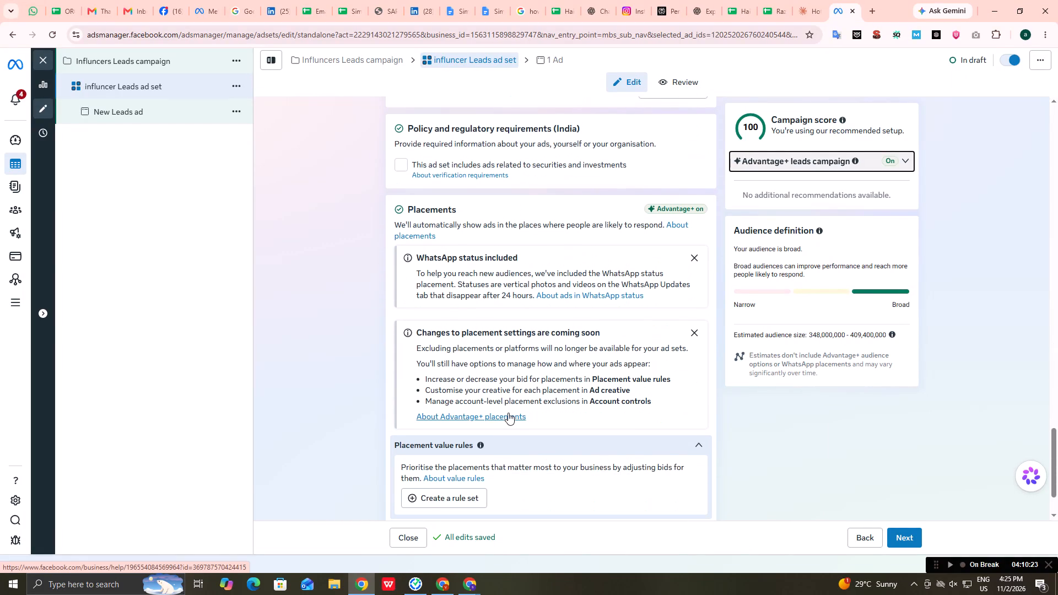
{"action": "scroll", "coordinate": [508, 413], "scroll_direction": "down", "scroll_amount": 4}
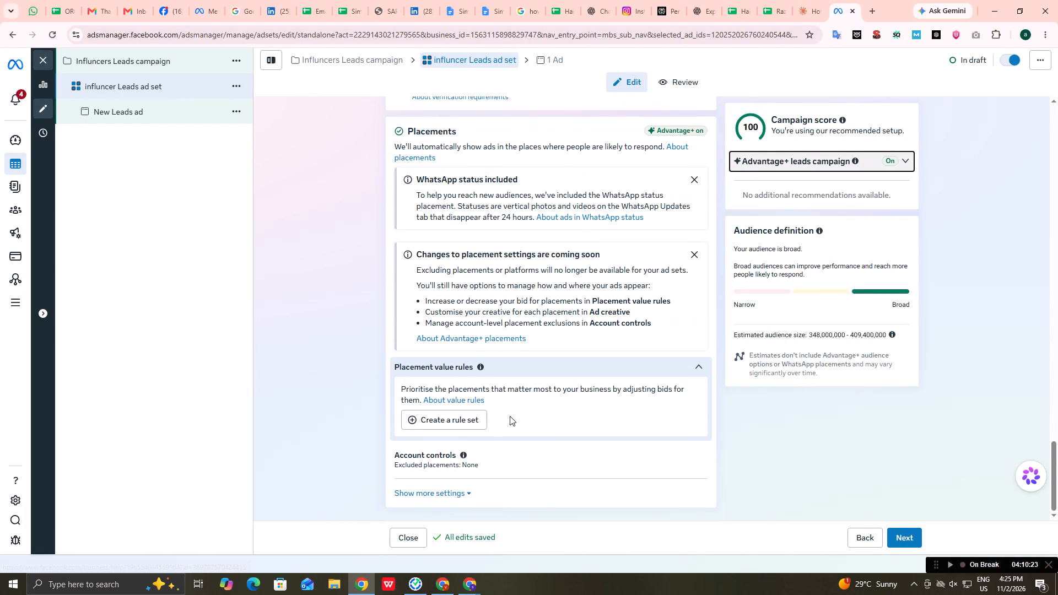
{"action": "scroll", "coordinate": [510, 416], "scroll_direction": "up", "scroll_amount": 6}
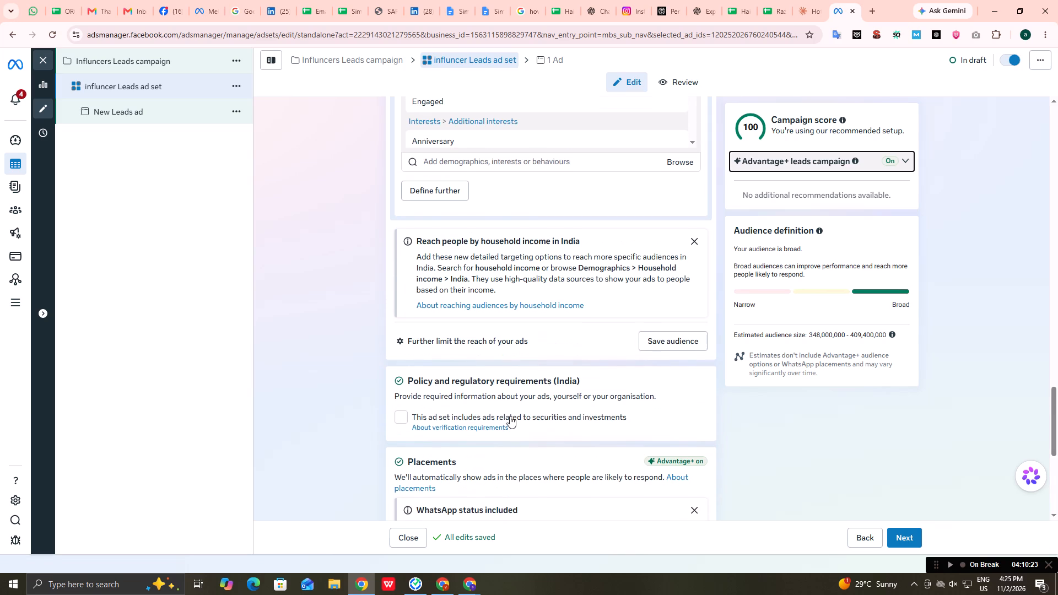
{"action": "scroll", "coordinate": [465, 346], "scroll_direction": "up", "scroll_amount": 3}
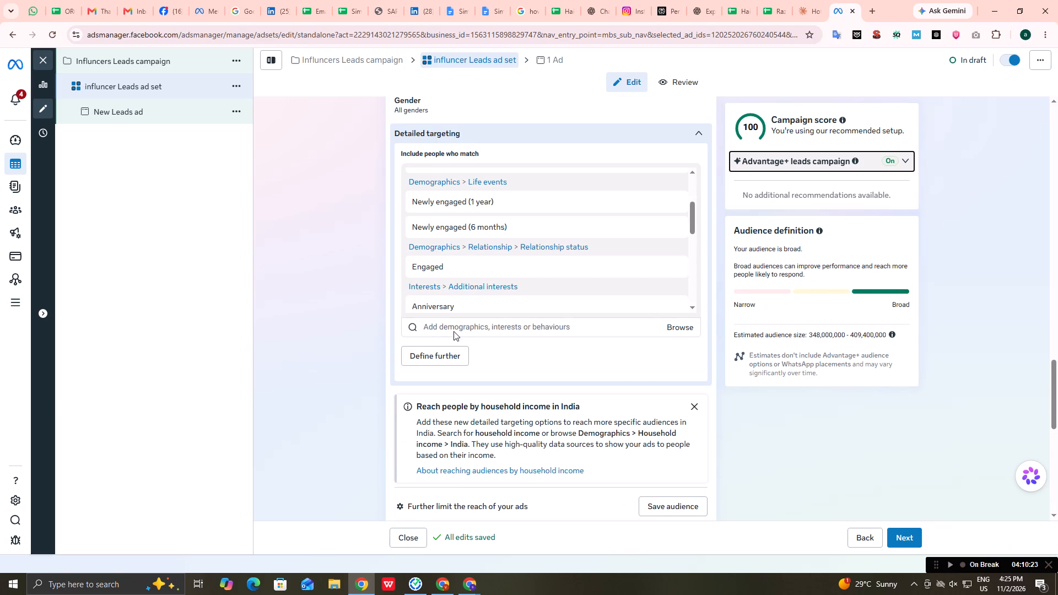
Search the detailed targeting options for "hotel" and add the Boutique hotel interest.
{"action": "left_click", "coordinate": [456, 327]}
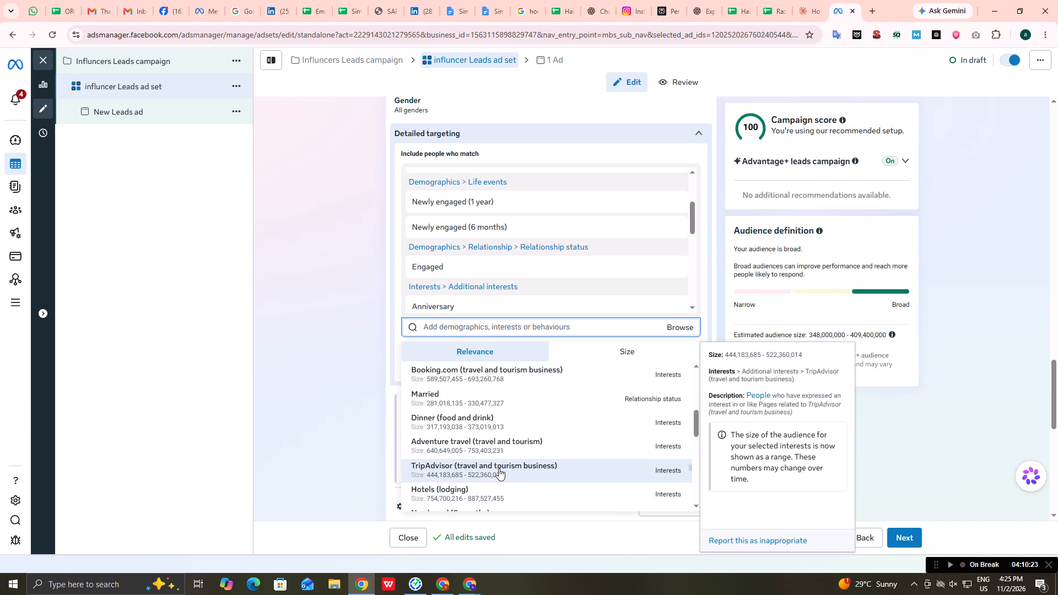
{"action": "scroll", "coordinate": [499, 468], "scroll_direction": "down", "scroll_amount": 1}
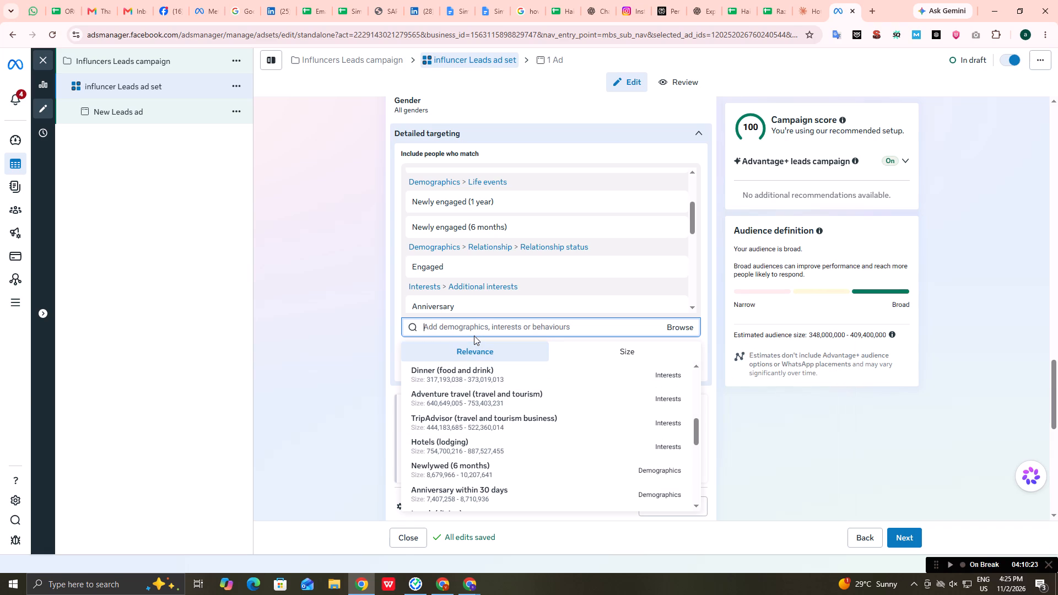
{"action": "type", "text": "hotel"}
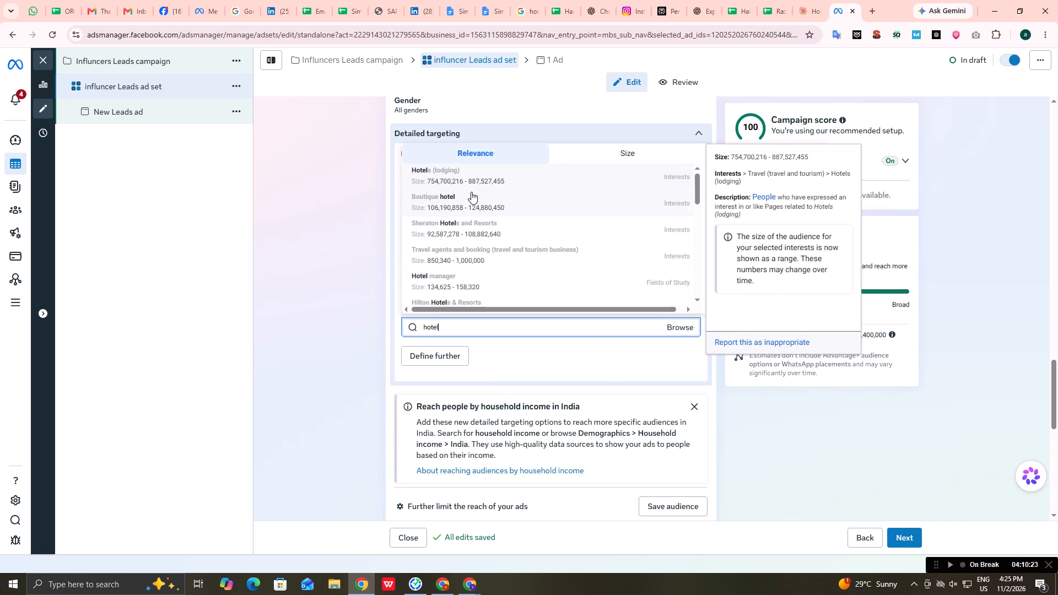
{"action": "left_click", "coordinate": [471, 198]}
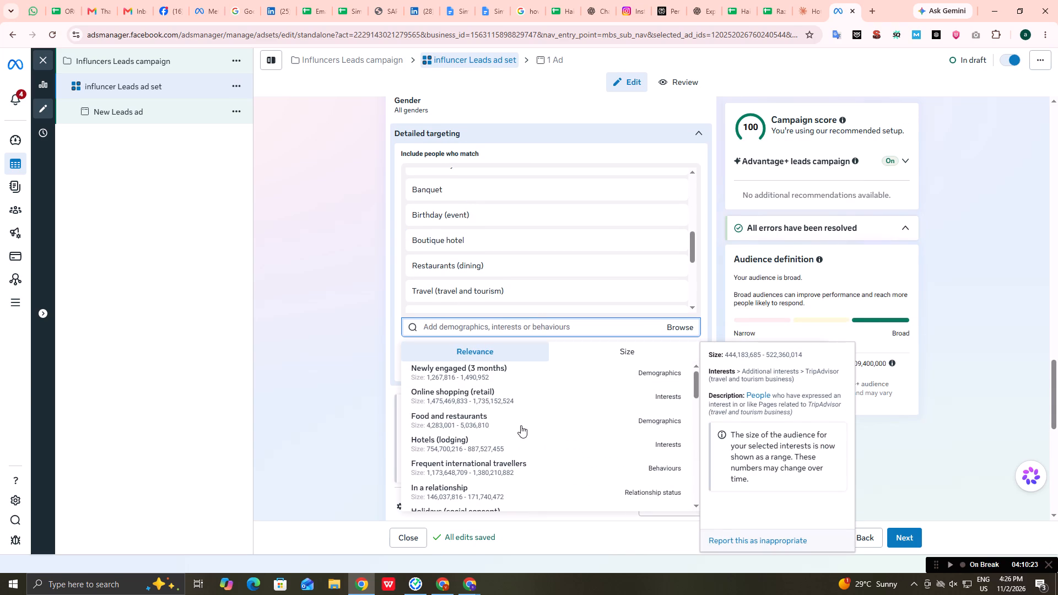
Search the detailed targeting options for "garden" and clear the search.
{"action": "type", "text": "garden"}
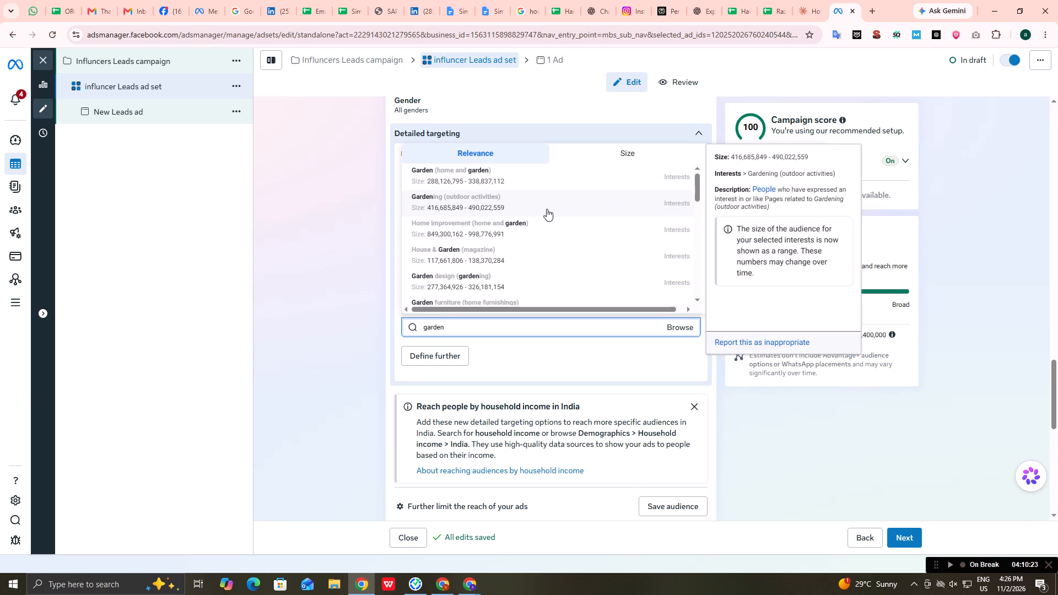
{"action": "left_click_drag", "start_coordinate": [471, 329], "coordinate": [417, 322]}
{"action": "key", "text": "BackSpace"}
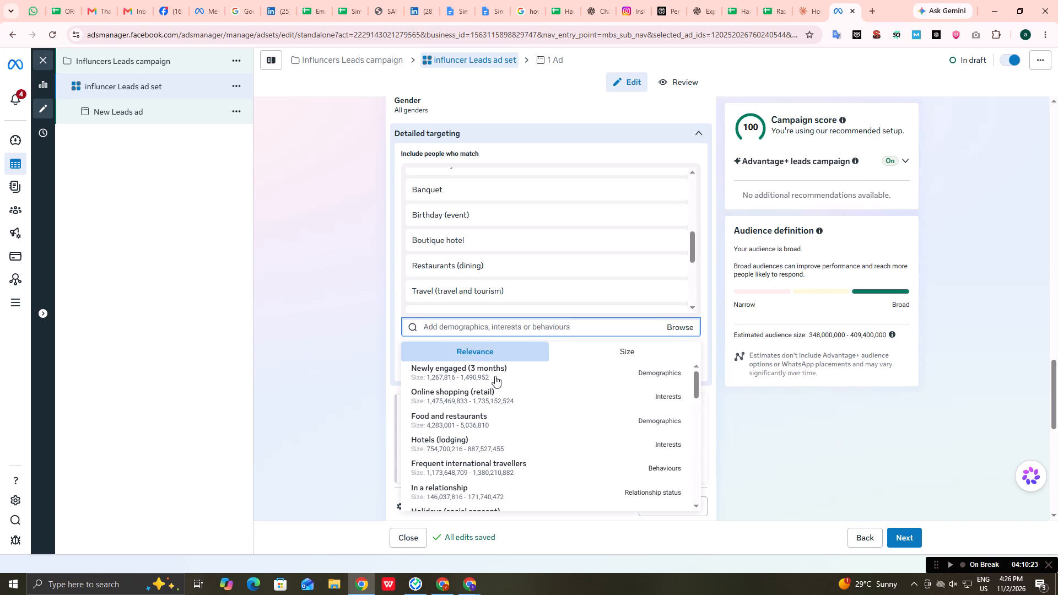
Add the suggested Engagement (weddings) interest to the ad set's detailed targeting.
{"action": "scroll", "coordinate": [499, 421], "scroll_direction": "down", "scroll_amount": 4}
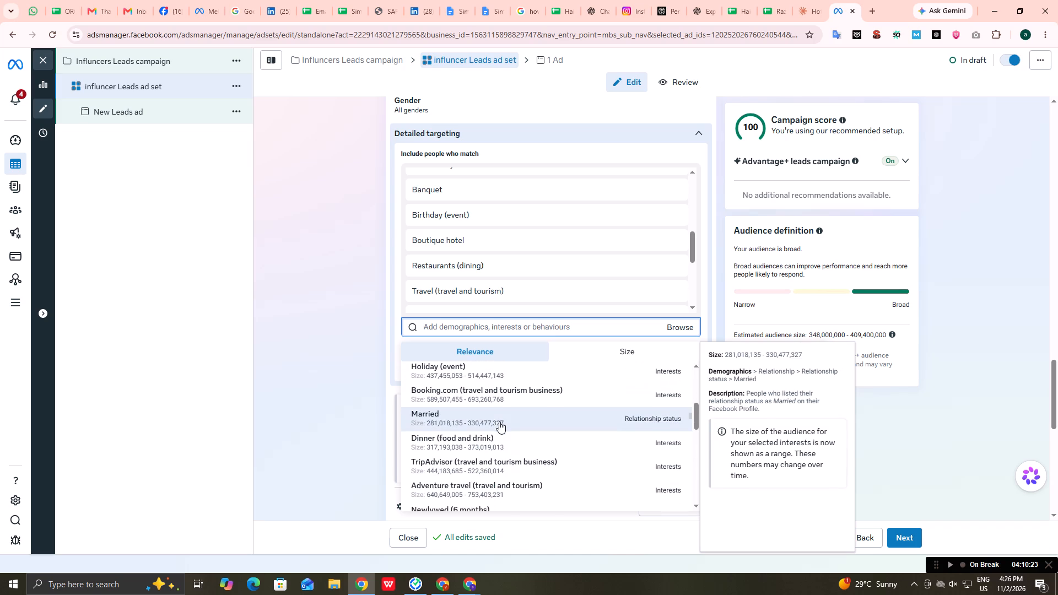
{"action": "scroll", "coordinate": [499, 421], "scroll_direction": "down", "scroll_amount": 3}
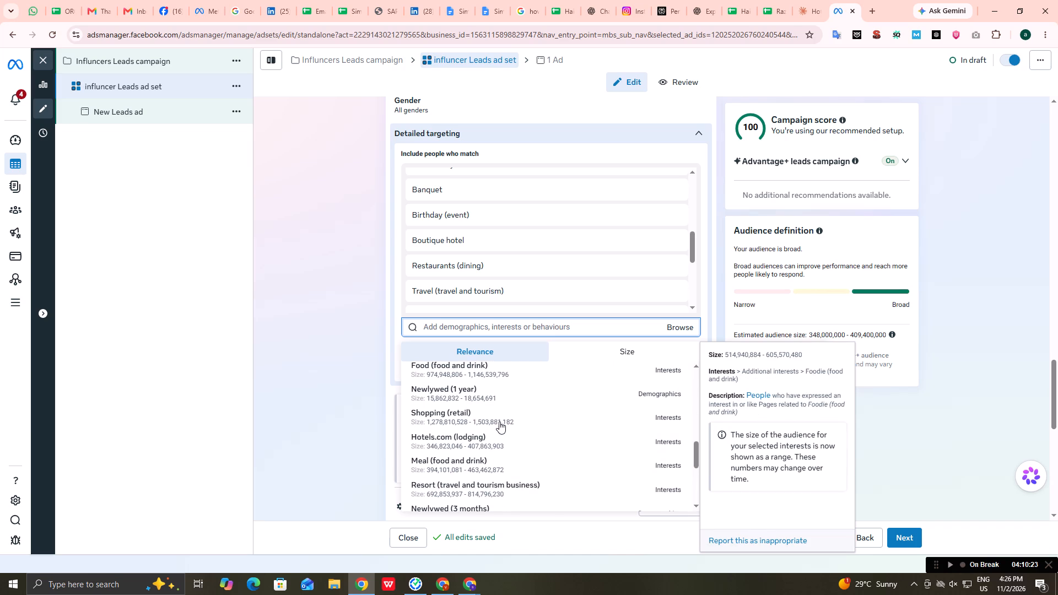
{"action": "scroll", "coordinate": [499, 421], "scroll_direction": "down", "scroll_amount": 1}
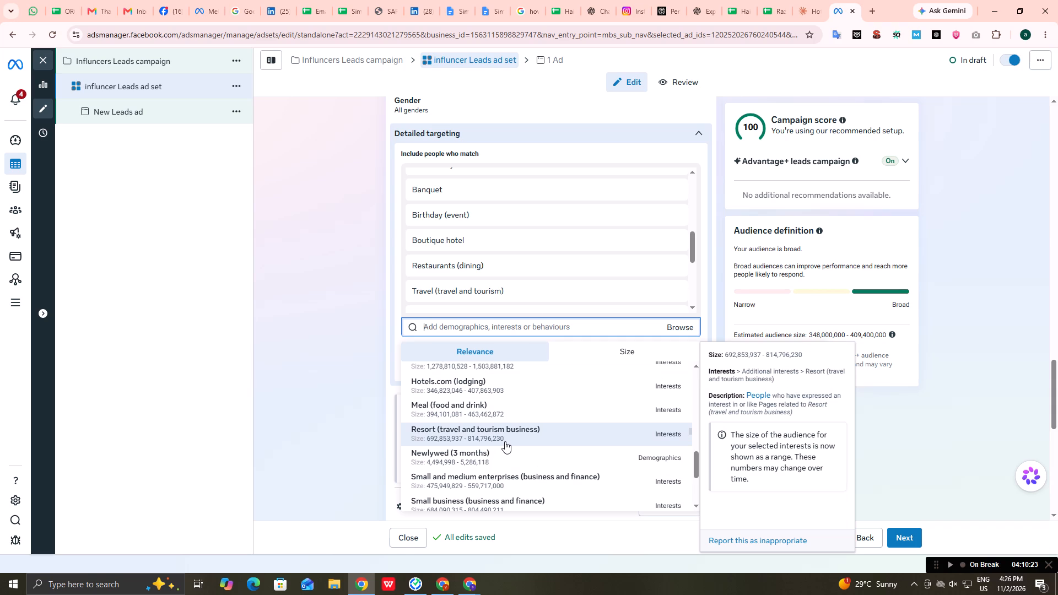
{"action": "scroll", "coordinate": [505, 441], "scroll_direction": "down", "scroll_amount": 3}
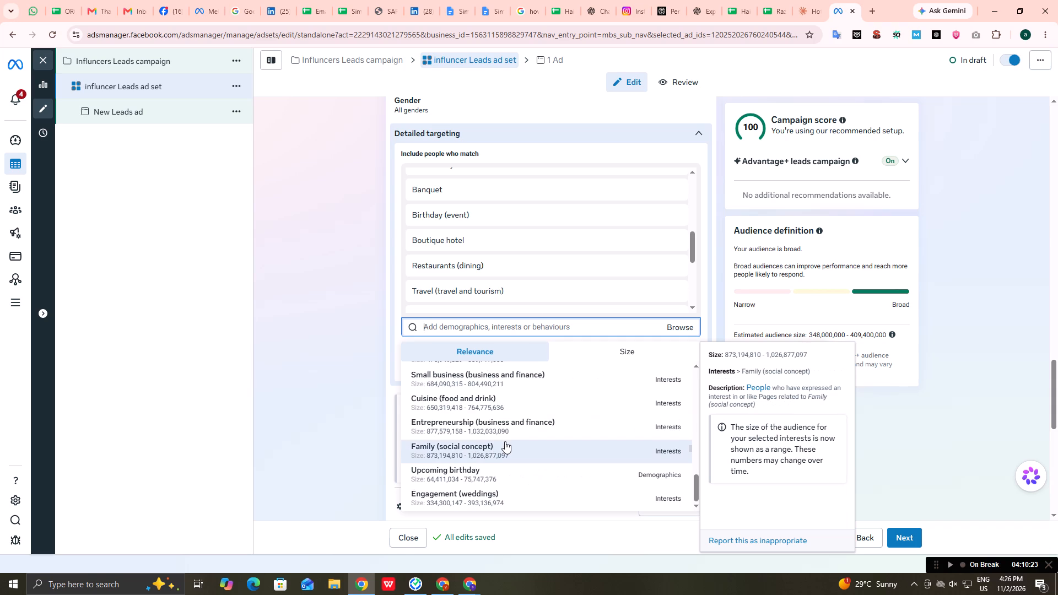
{"action": "scroll", "coordinate": [505, 441], "scroll_direction": "down", "scroll_amount": 3}
{"action": "left_click", "coordinate": [528, 499]}
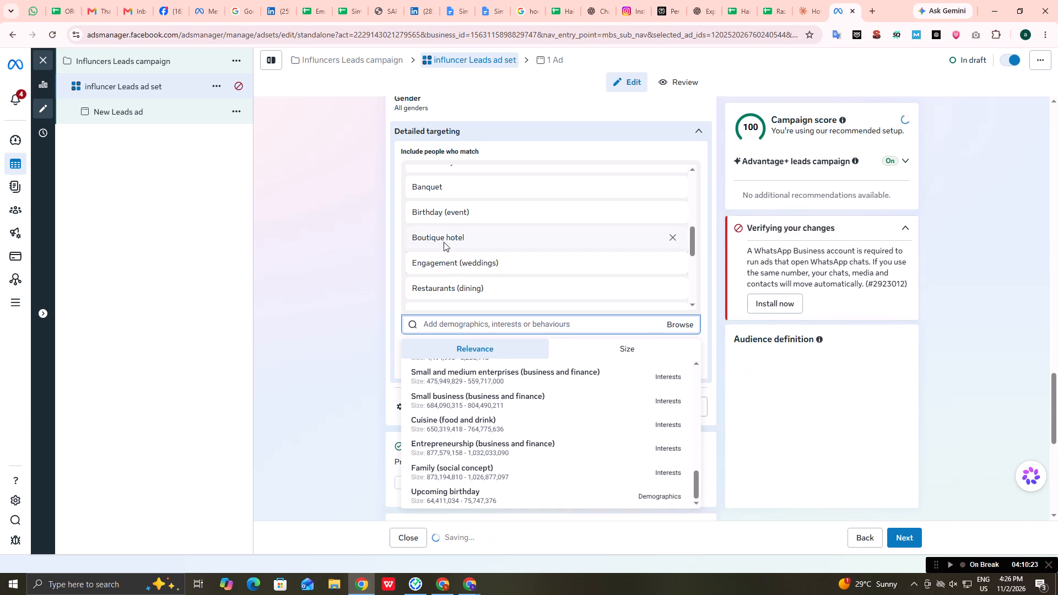
Check the included targeting criteria against the suggestions and add the Frequent international travellers behaviour.
{"action": "scroll", "coordinate": [444, 242], "scroll_direction": "up", "scroll_amount": 4}
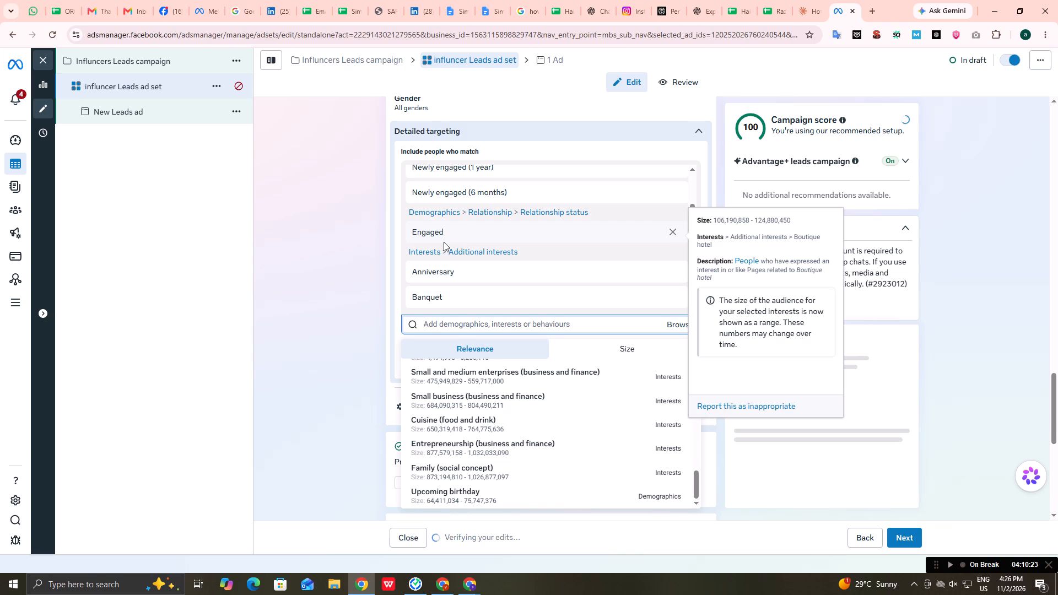
{"action": "scroll", "coordinate": [444, 242], "scroll_direction": "up", "scroll_amount": 3}
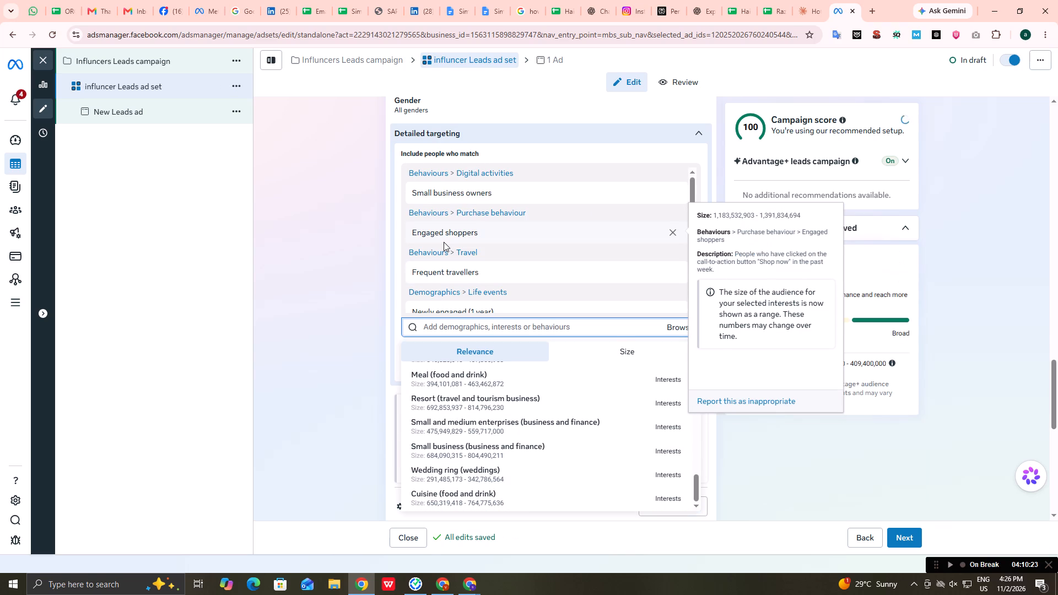
{"action": "scroll", "coordinate": [444, 242], "scroll_direction": "up", "scroll_amount": 2}
{"action": "scroll", "coordinate": [822, 452], "scroll_direction": "down", "scroll_amount": 3}
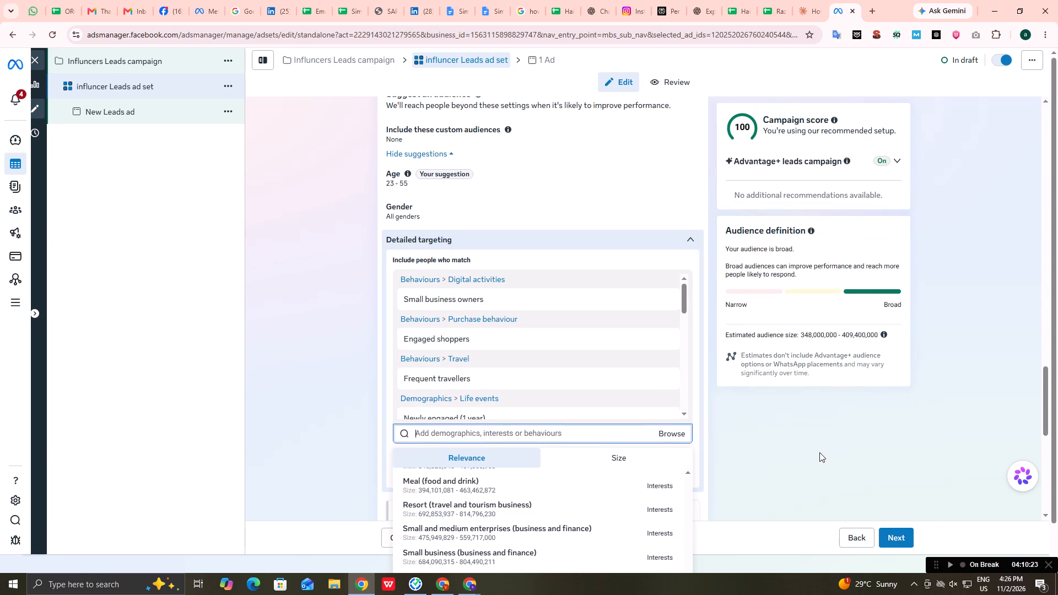
{"action": "scroll", "coordinate": [512, 403], "scroll_direction": "up", "scroll_amount": 1}
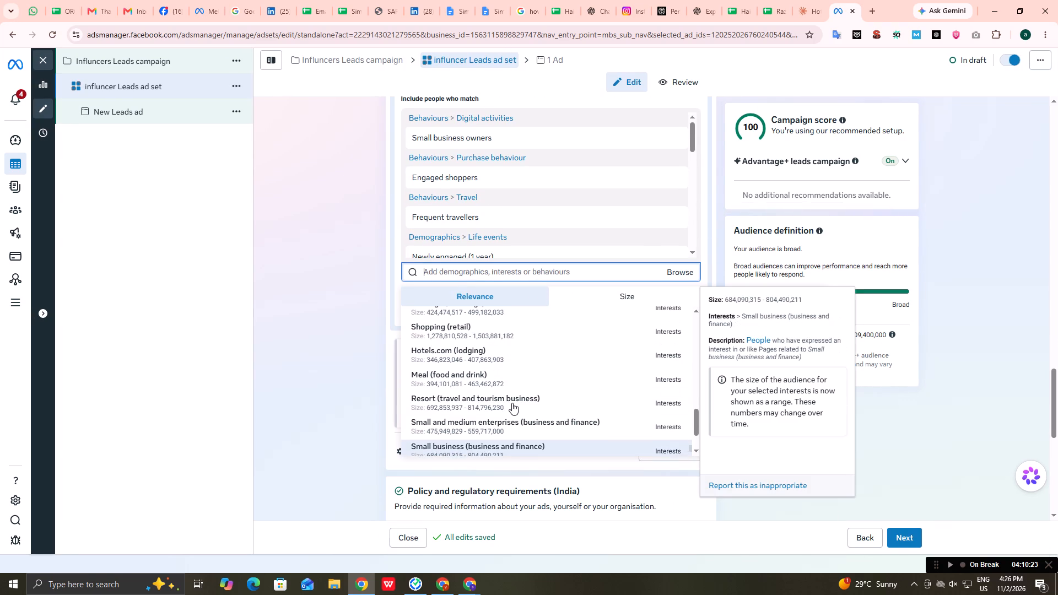
{"action": "scroll", "coordinate": [512, 403], "scroll_direction": "up", "scroll_amount": 4}
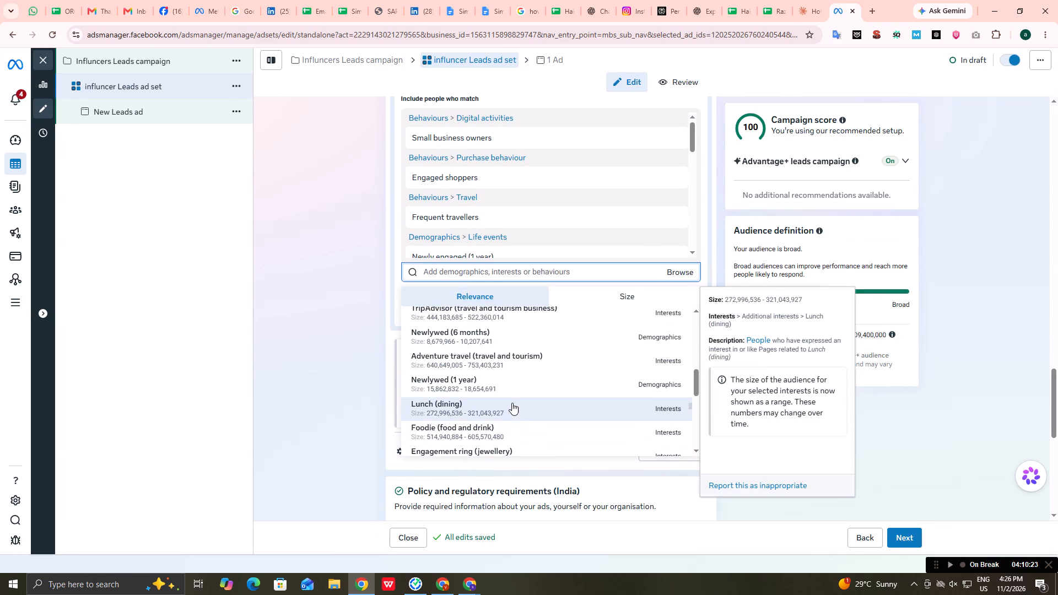
{"action": "scroll", "coordinate": [512, 403], "scroll_direction": "up", "scroll_amount": 3}
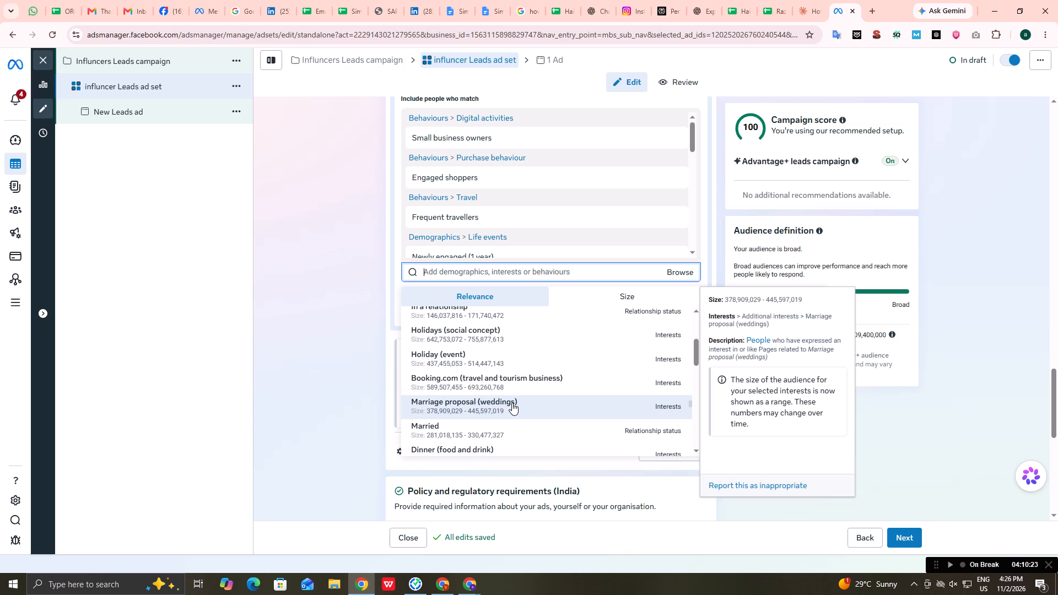
{"action": "scroll", "coordinate": [512, 403], "scroll_direction": "up", "scroll_amount": 1}
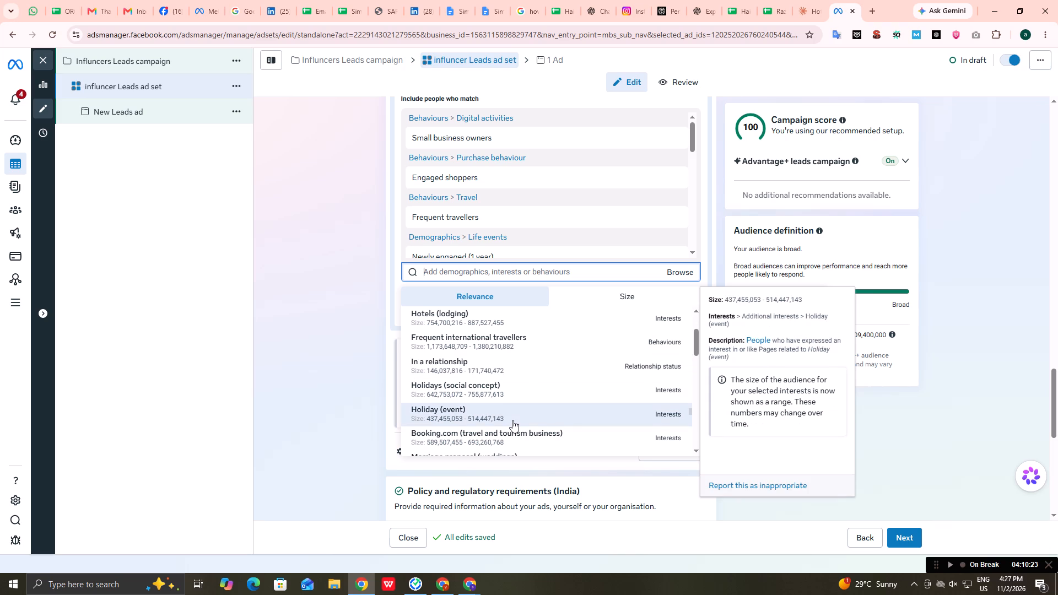
{"action": "scroll", "coordinate": [535, 186], "scroll_direction": "down", "scroll_amount": 1}
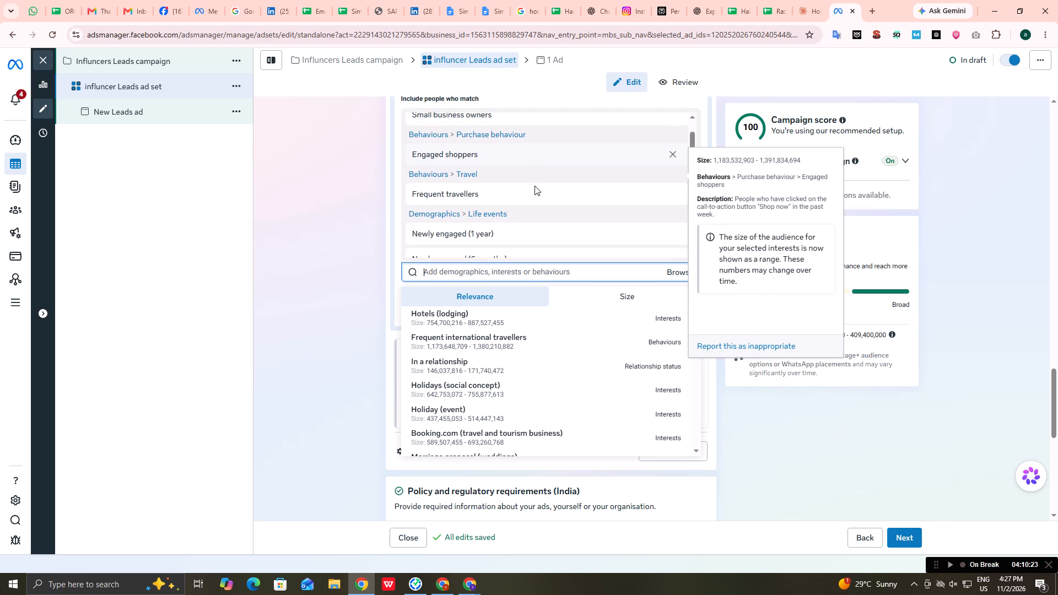
{"action": "scroll", "coordinate": [535, 186], "scroll_direction": "down", "scroll_amount": 3}
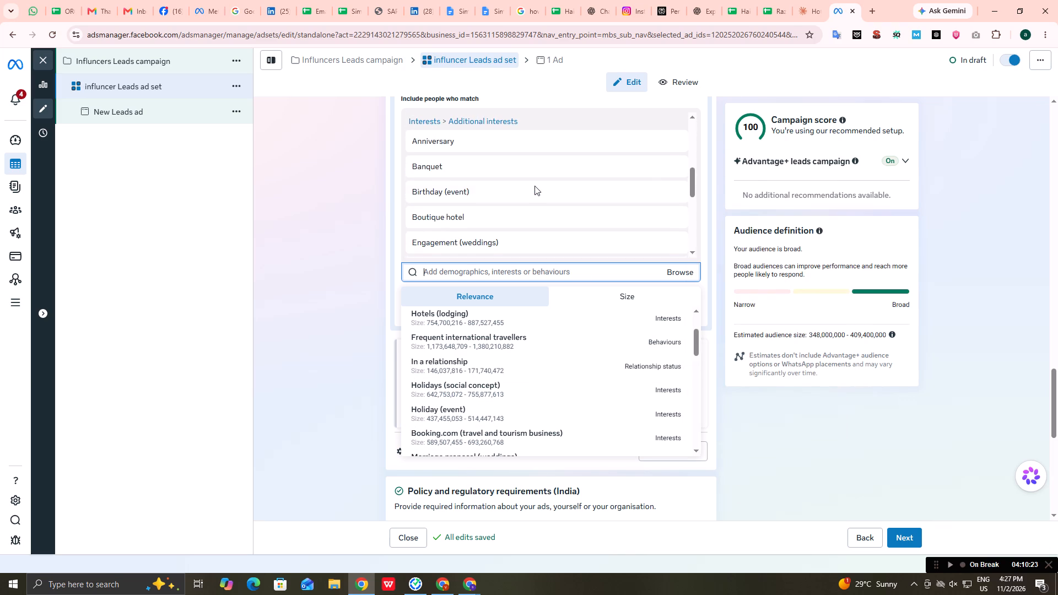
Review the included targeting criteria and add the suggested Frequent international travellers behaviour to the ad set's detailed targeting.
{"action": "scroll", "coordinate": [535, 186], "scroll_direction": "down", "scroll_amount": 5}
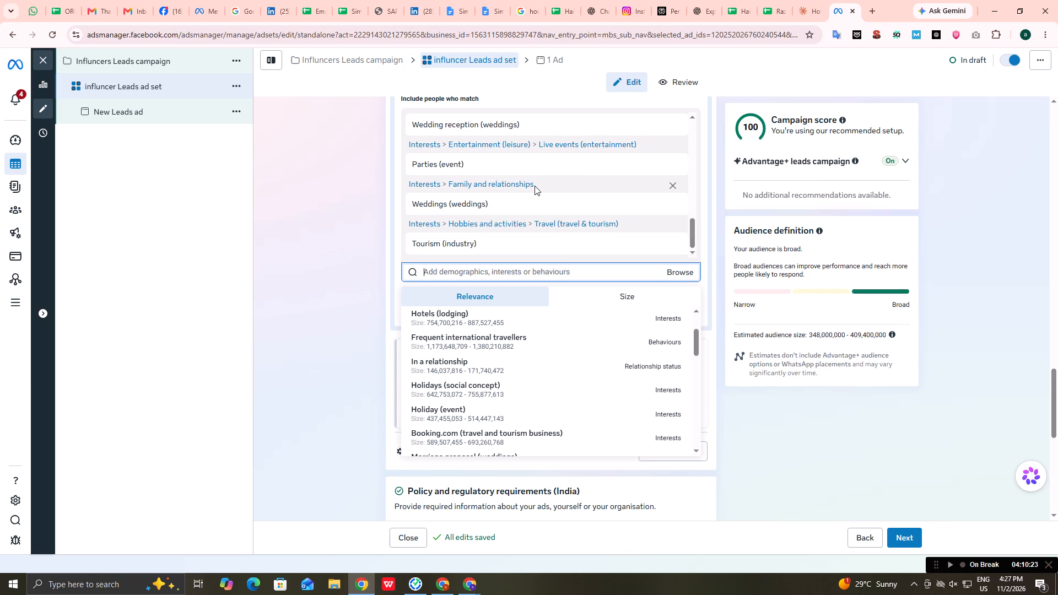
{"action": "scroll", "coordinate": [535, 186], "scroll_direction": "down", "scroll_amount": 2}
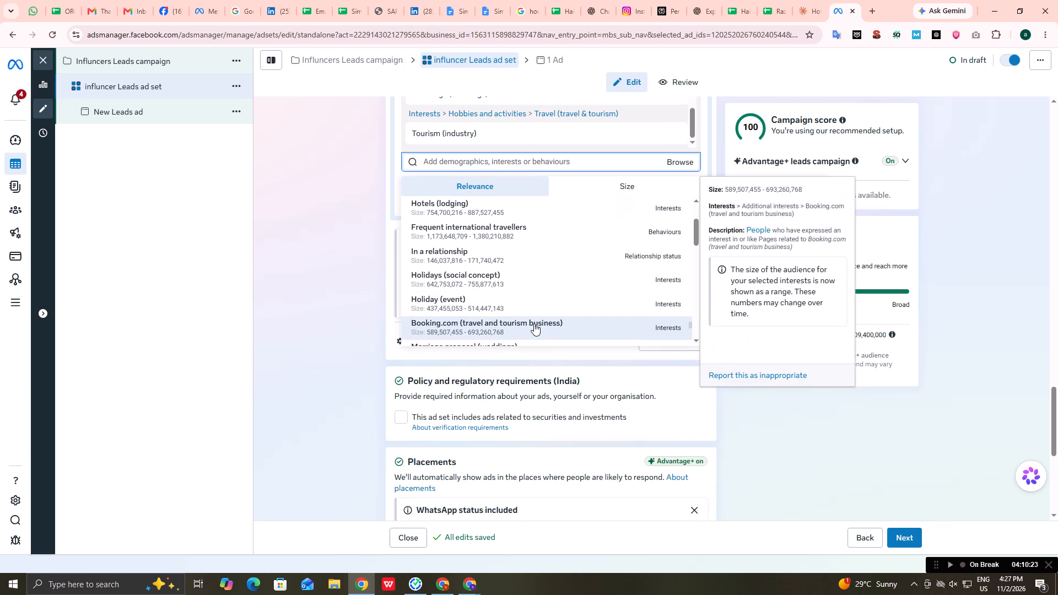
{"action": "scroll", "coordinate": [534, 323], "scroll_direction": "up", "scroll_amount": 1}
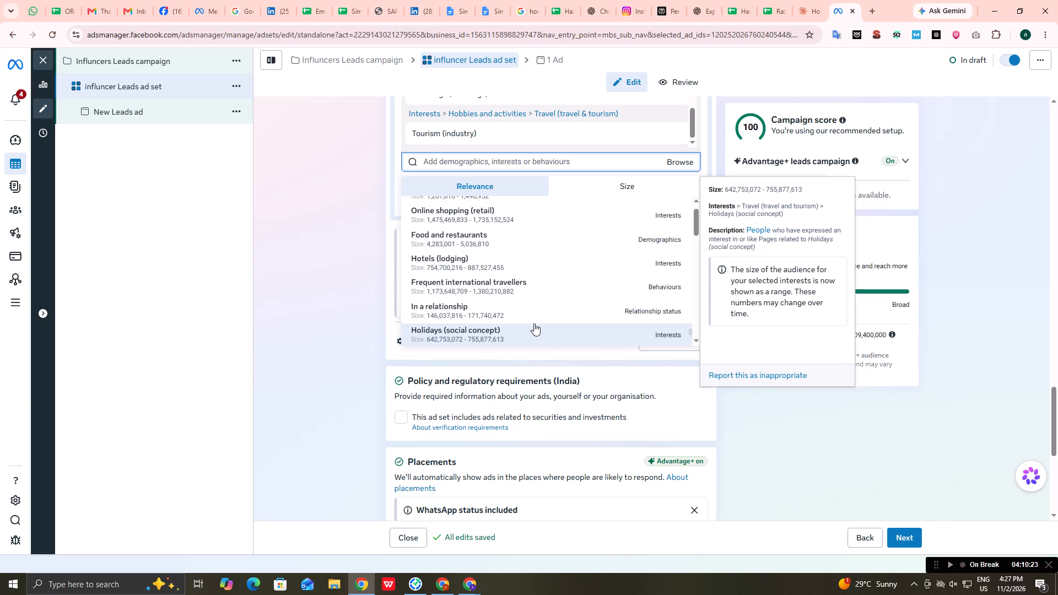
{"action": "scroll", "coordinate": [534, 323], "scroll_direction": "up", "scroll_amount": 1}
{"action": "left_click", "coordinate": [467, 299]}
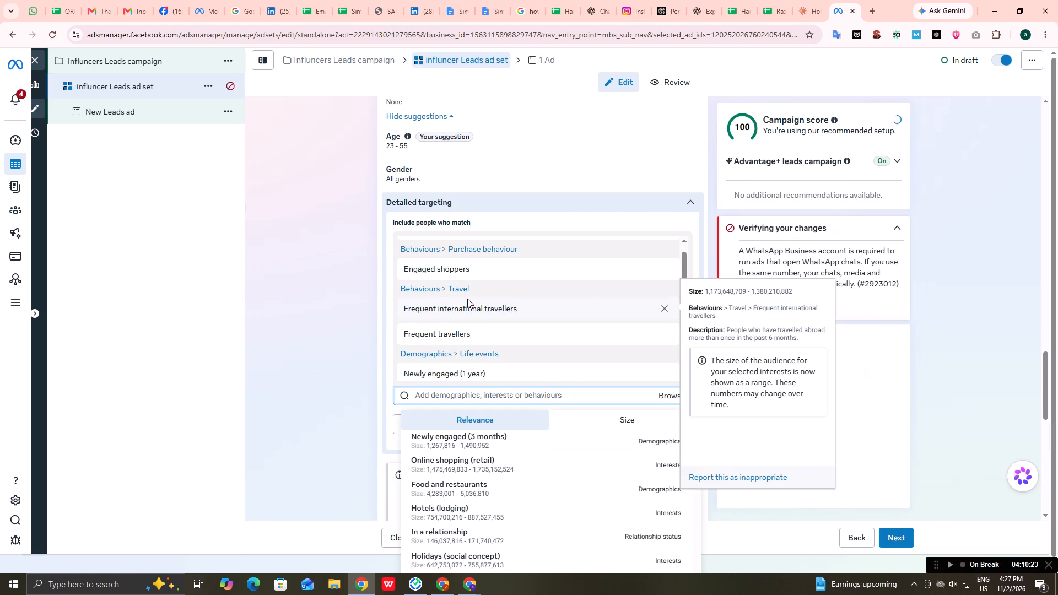
Examine the remaining detailed targeting suggestions, such as hotel, marriage and dining options, for further audience criteria.
{"action": "scroll", "coordinate": [597, 462], "scroll_direction": "down", "scroll_amount": 1}
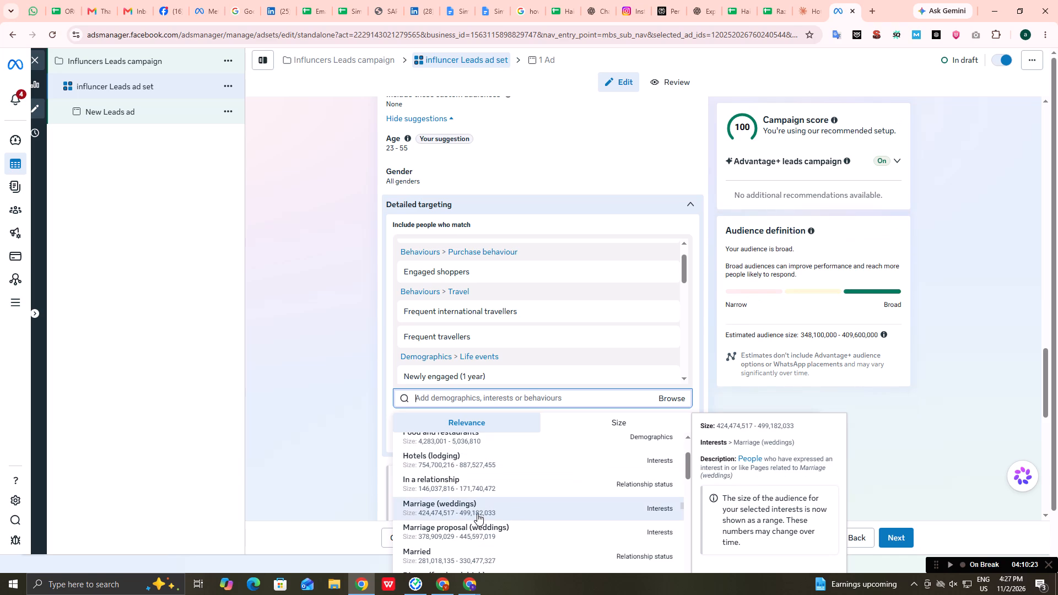
{"action": "scroll", "coordinate": [477, 513], "scroll_direction": "down", "scroll_amount": 1}
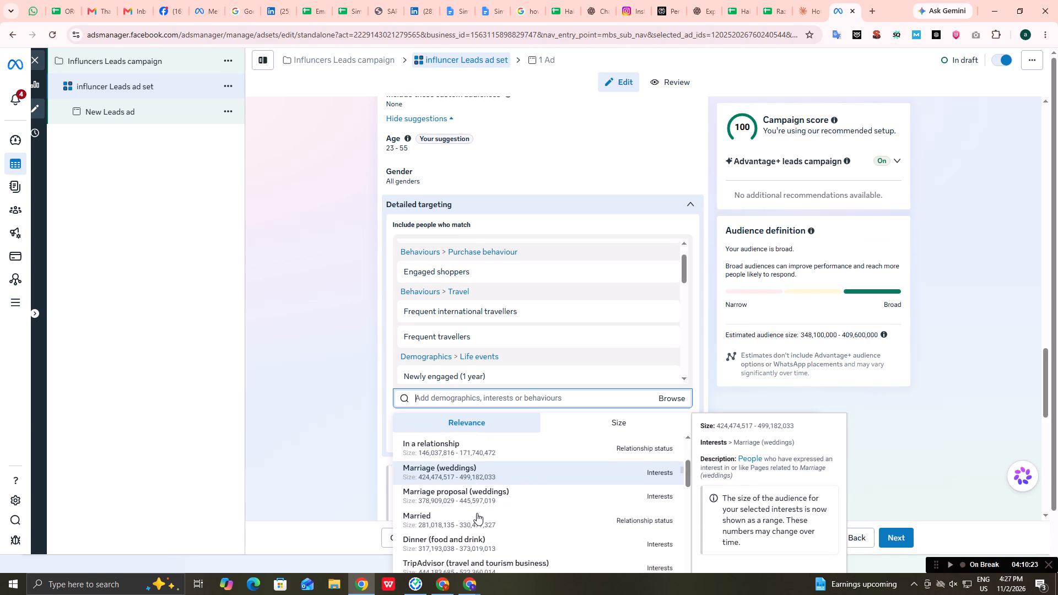
{"action": "scroll", "coordinate": [477, 513], "scroll_direction": "up", "scroll_amount": 3}
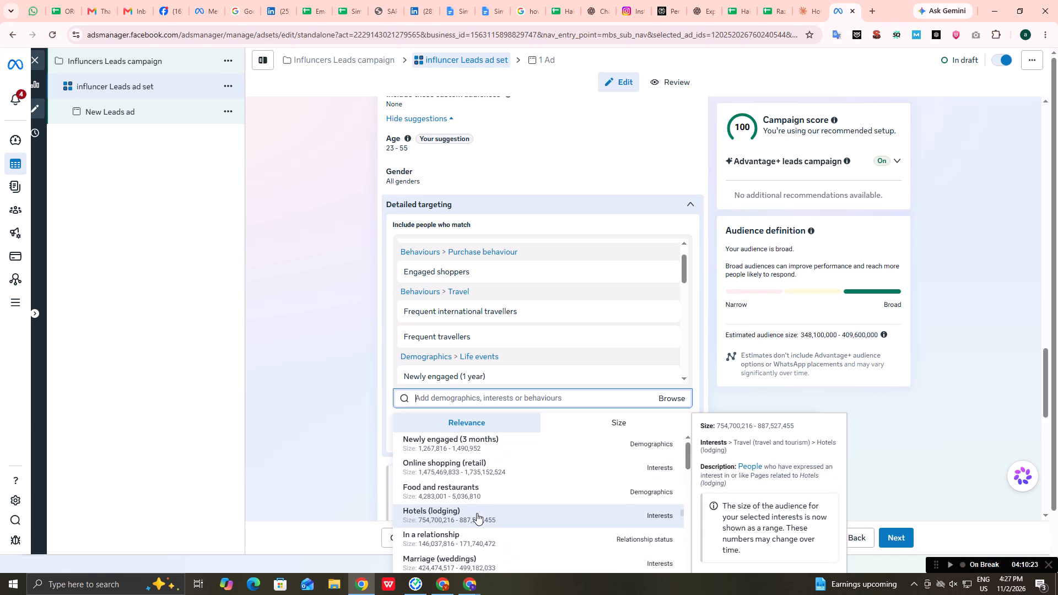
Search the detailed targeting options for "restaurant" and look through the matching audiences.
{"action": "scroll", "coordinate": [477, 513], "scroll_direction": "down", "scroll_amount": 2}
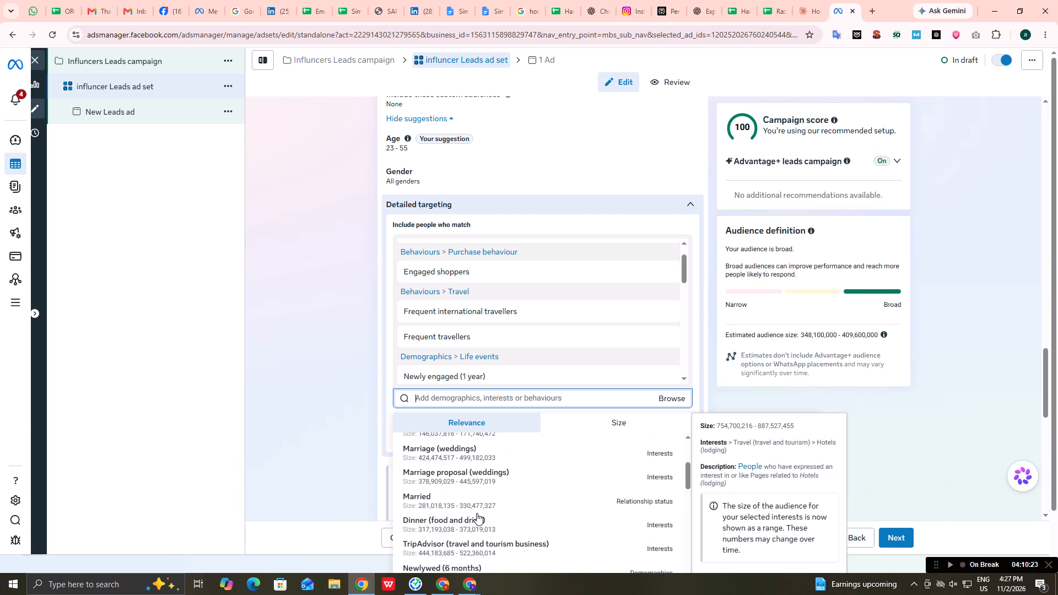
{"action": "scroll", "coordinate": [477, 513], "scroll_direction": "down", "scroll_amount": 1}
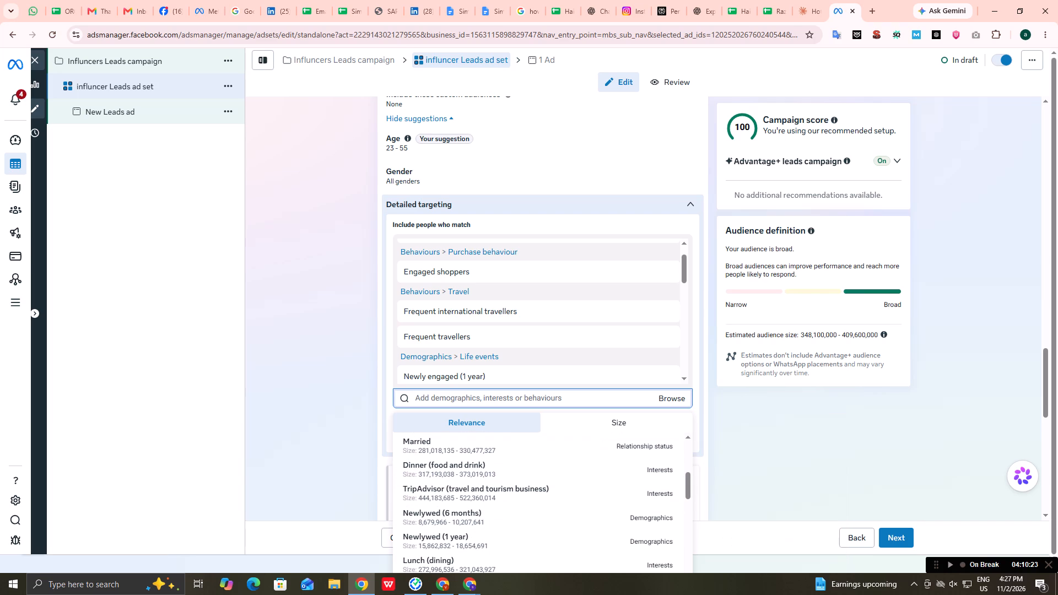
{"action": "type", "text": "rea"}
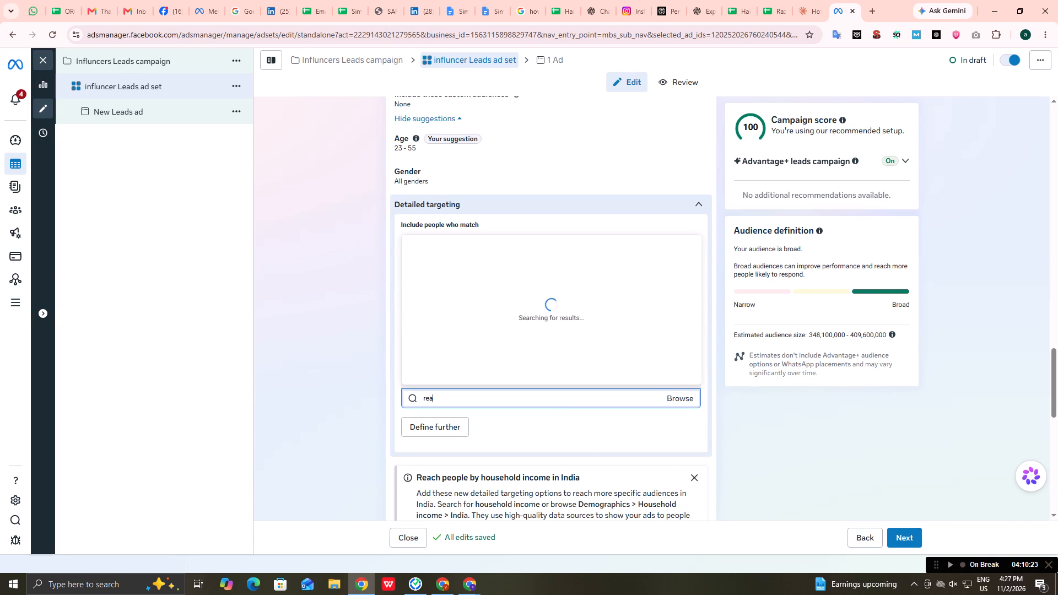
{"action": "key", "text": "BackSpace"}
{"action": "type", "text": "sta"}
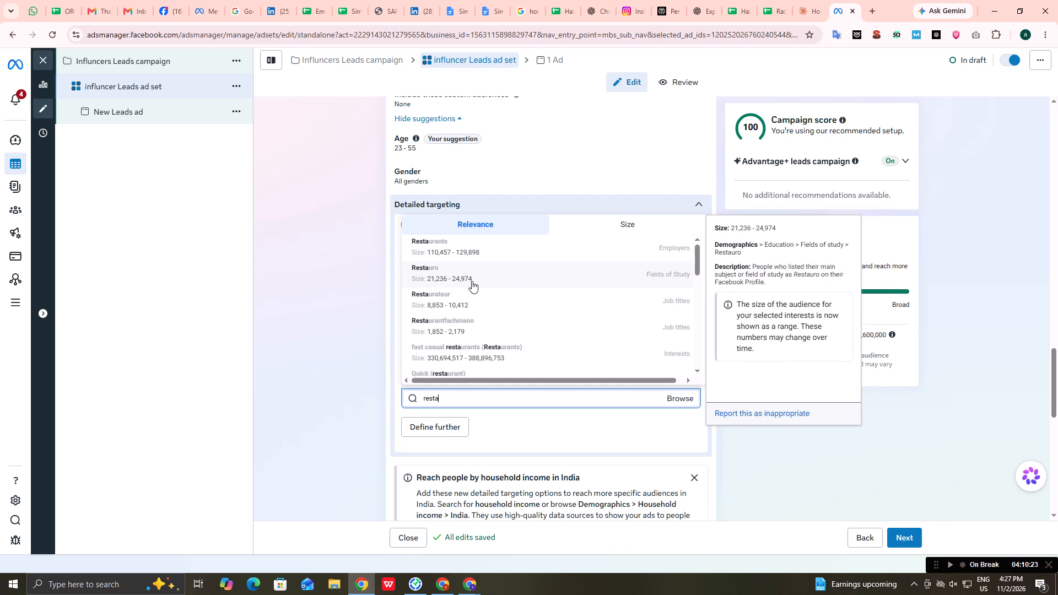
{"action": "scroll", "coordinate": [485, 309], "scroll_direction": "down", "scroll_amount": 1}
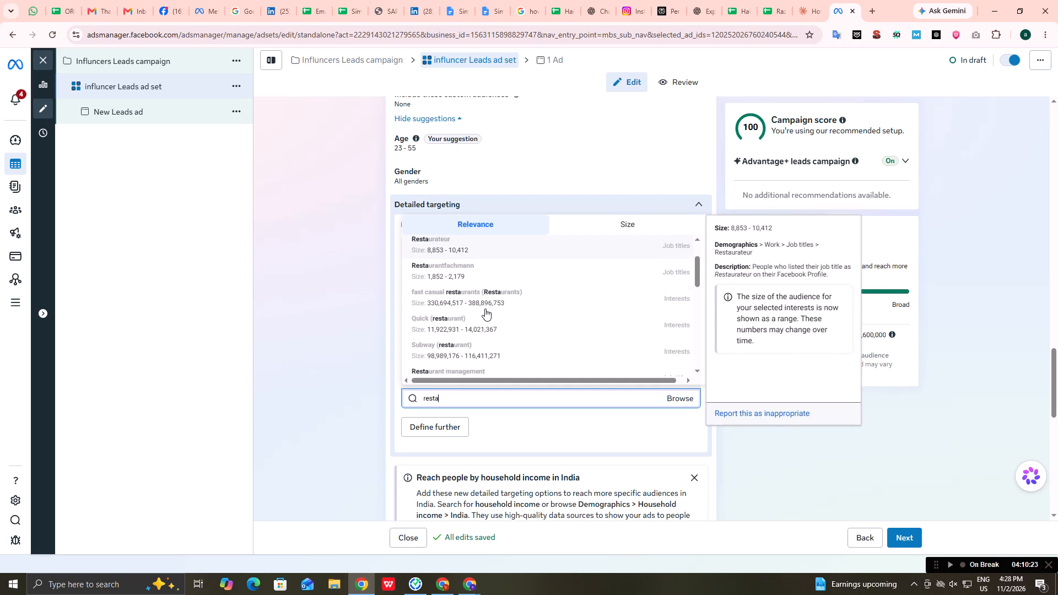
{"action": "scroll", "coordinate": [485, 309], "scroll_direction": "down", "scroll_amount": 1}
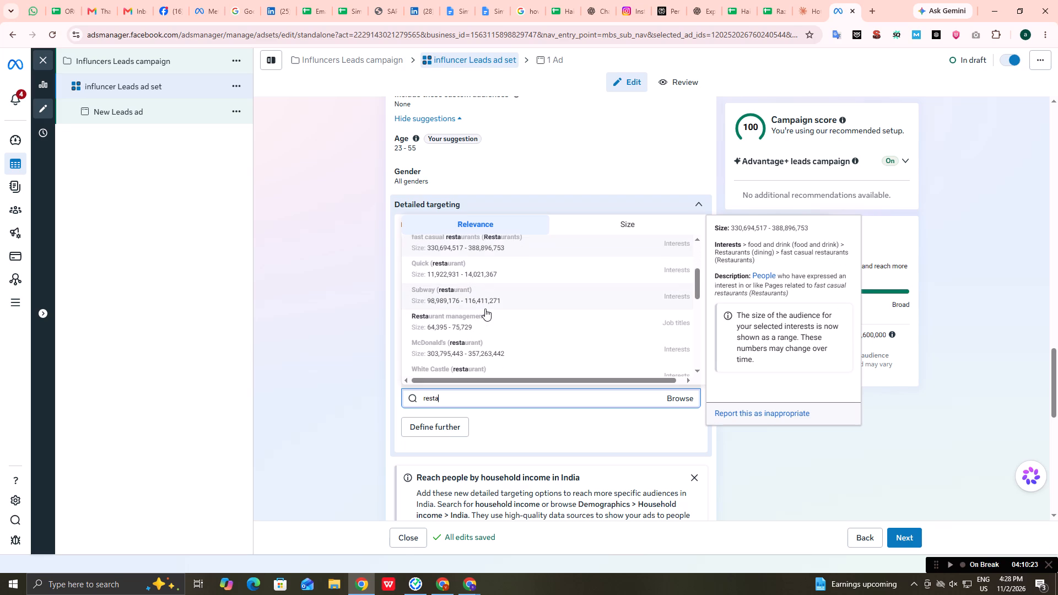
{"action": "scroll", "coordinate": [485, 309], "scroll_direction": "down", "scroll_amount": 1}
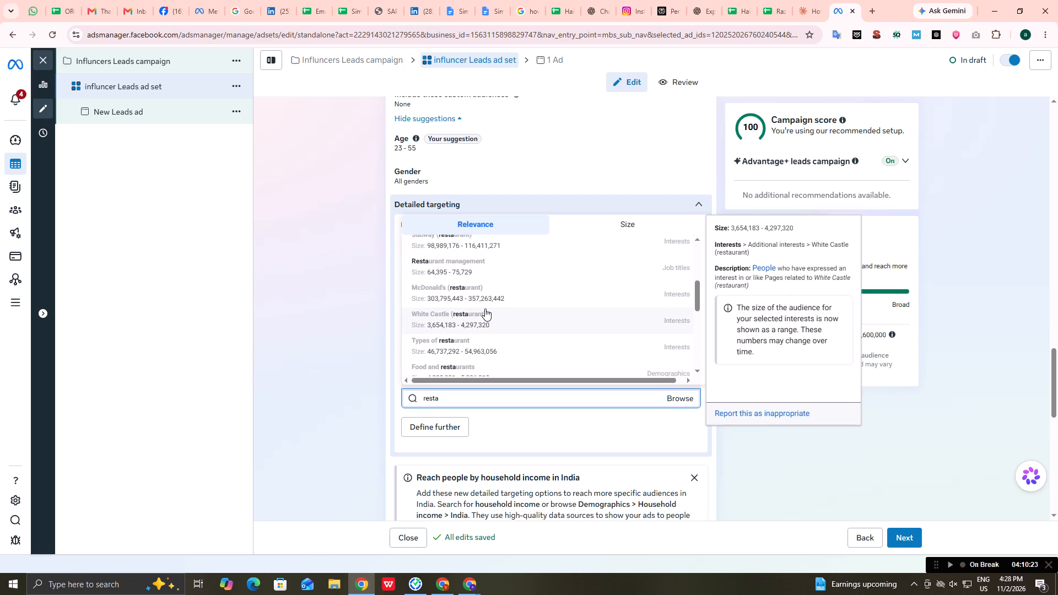
{"action": "scroll", "coordinate": [485, 309], "scroll_direction": "down", "scroll_amount": 2}
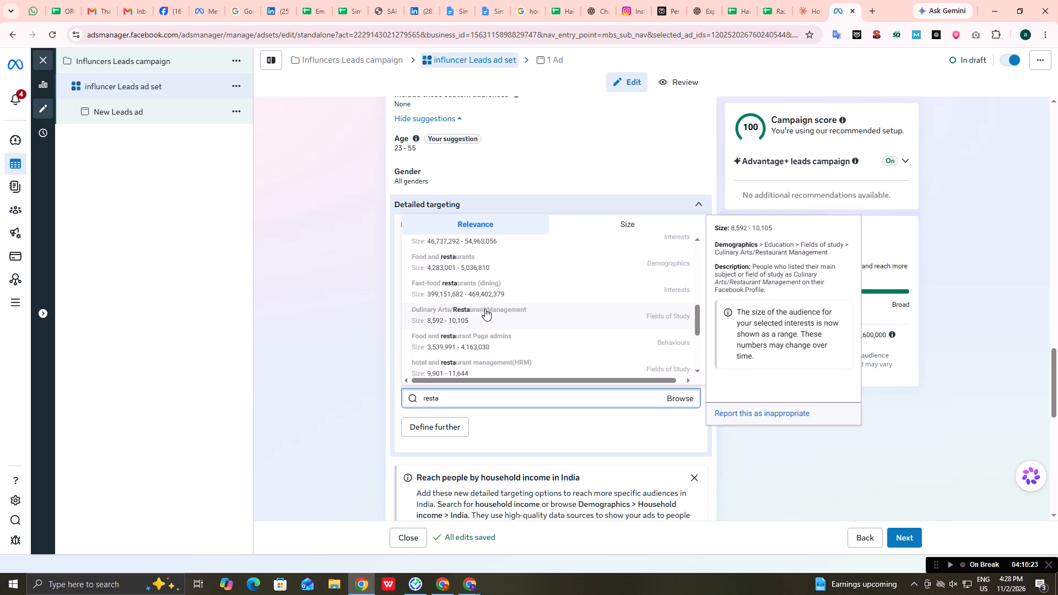
{"action": "scroll", "coordinate": [485, 309], "scroll_direction": "down", "scroll_amount": 3}
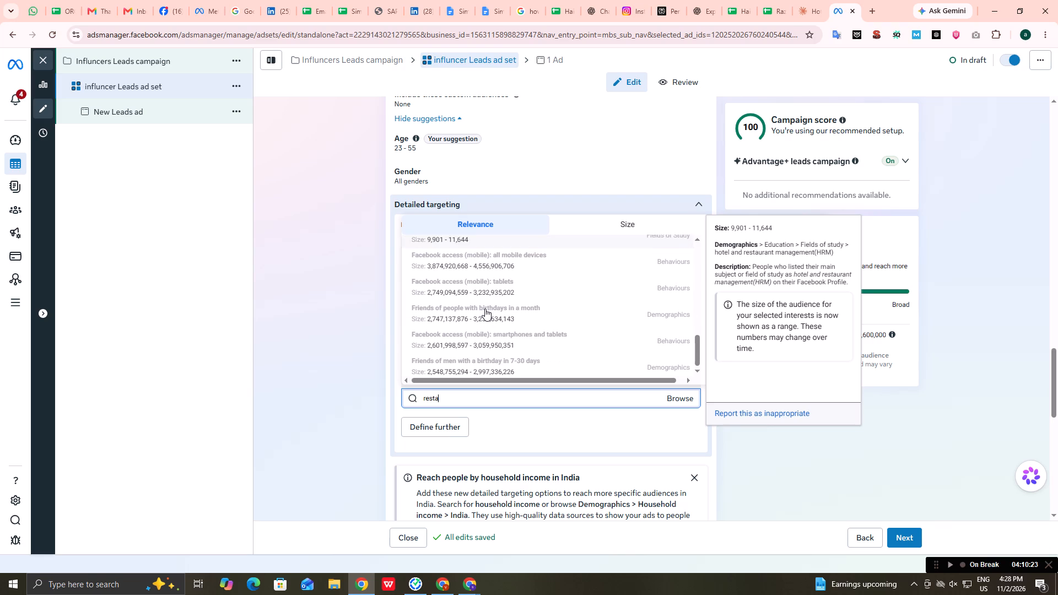
{"action": "scroll", "coordinate": [485, 309], "scroll_direction": "down", "scroll_amount": 3}
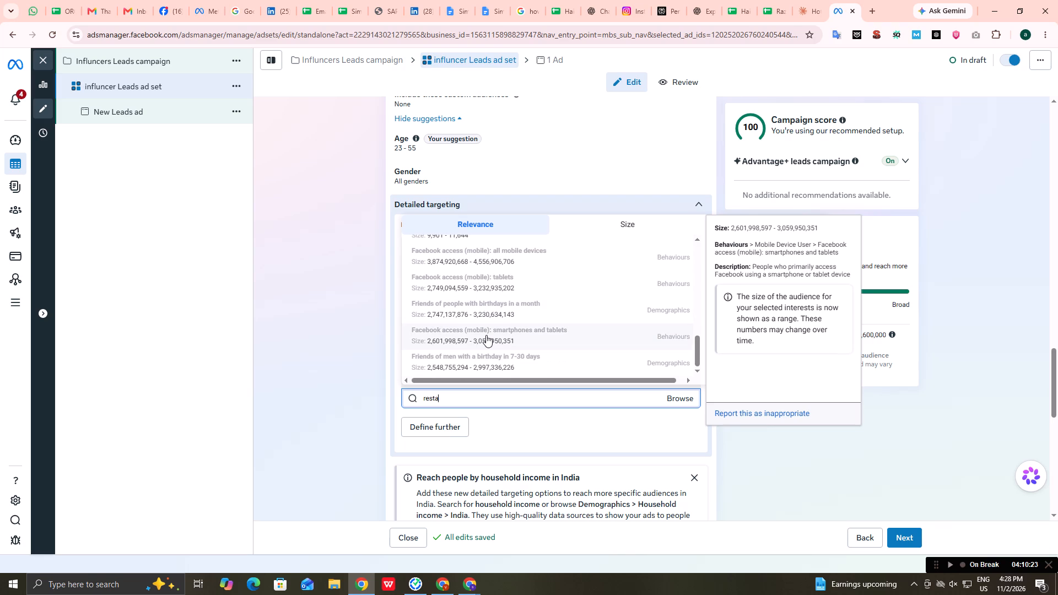
{"action": "type", "text": "urant"}
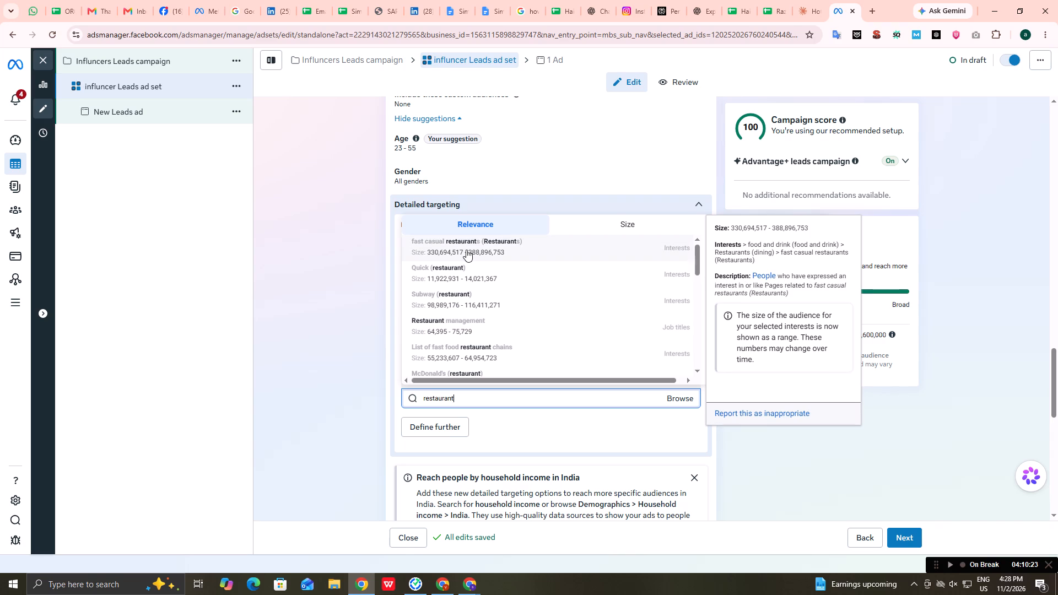
Replace the detailed targeting search with "food" and add the Food (food and drink) interest.
{"action": "left_click_drag", "start_coordinate": [555, 403], "coordinate": [508, 403]}
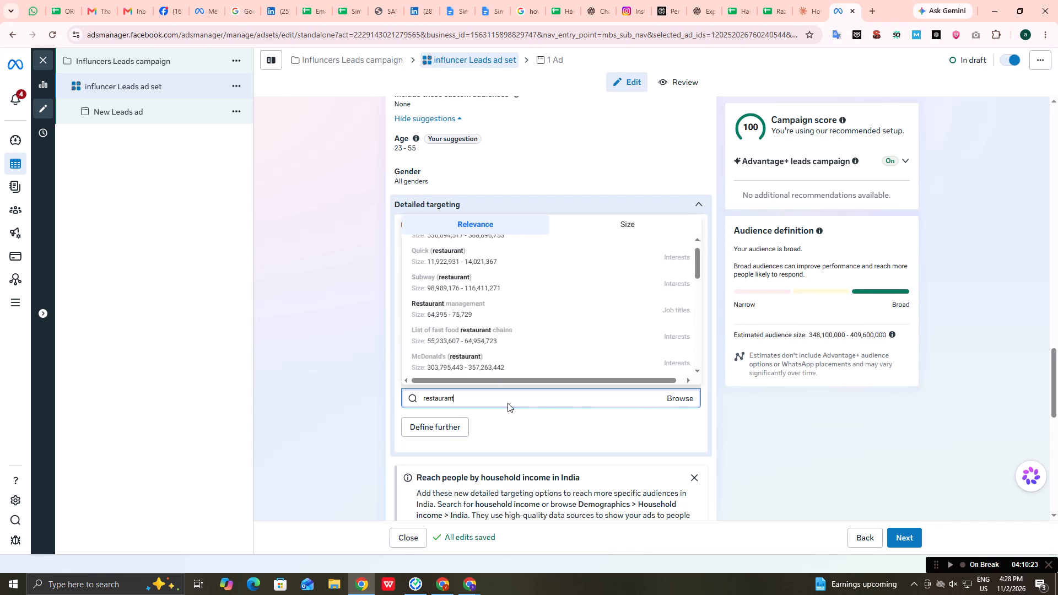
{"action": "left_click_drag", "start_coordinate": [508, 403], "coordinate": [405, 410]}
{"action": "key", "text": "BackSpace"}
{"action": "type", "text": "food"}
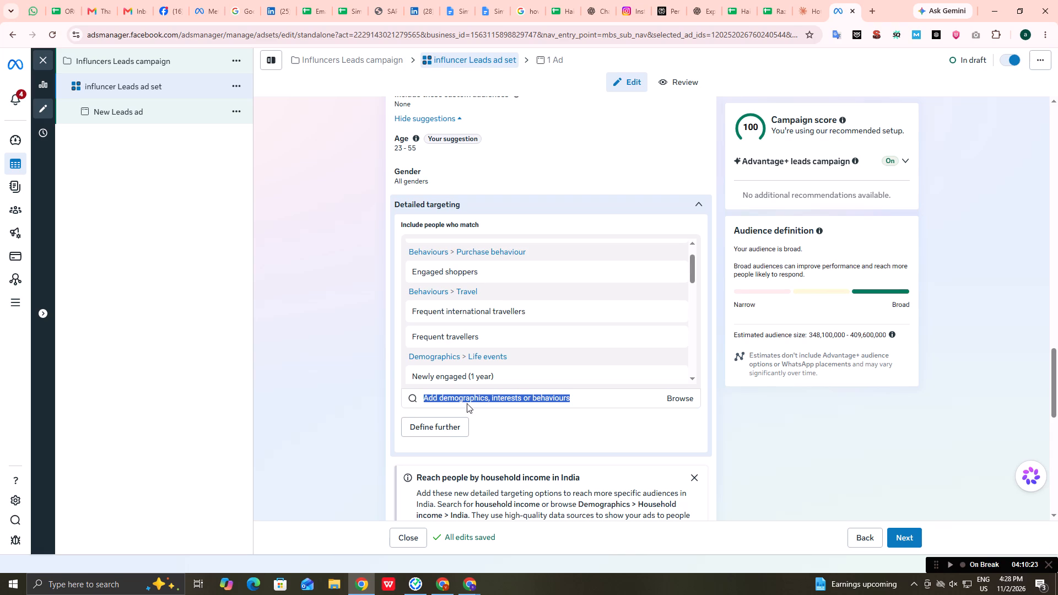
{"action": "left_click", "coordinate": [468, 401]}
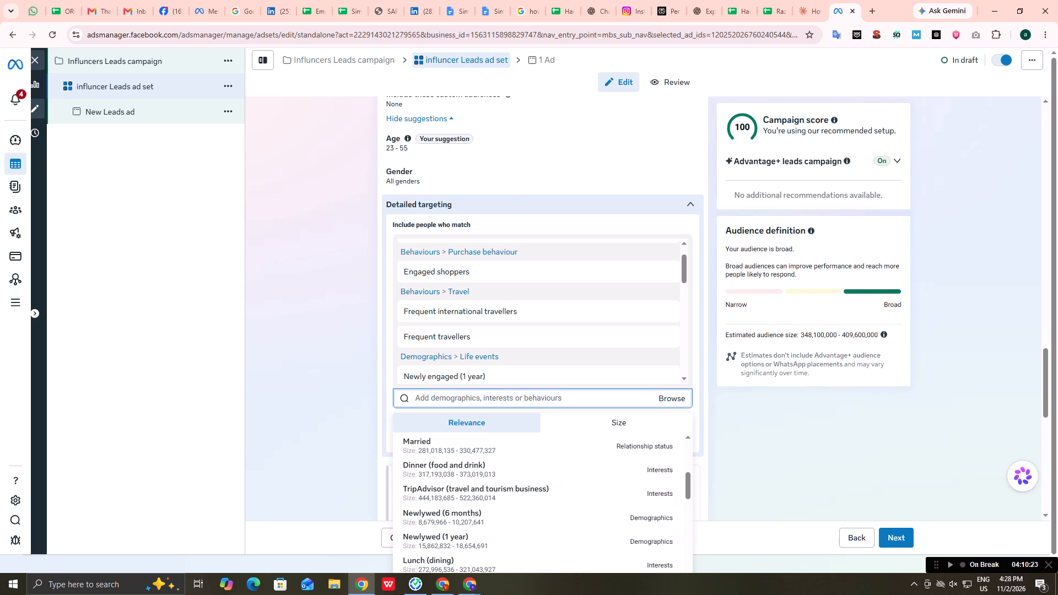
{"action": "left_click", "coordinate": [468, 401]}
{"action": "type", "text": "food"}
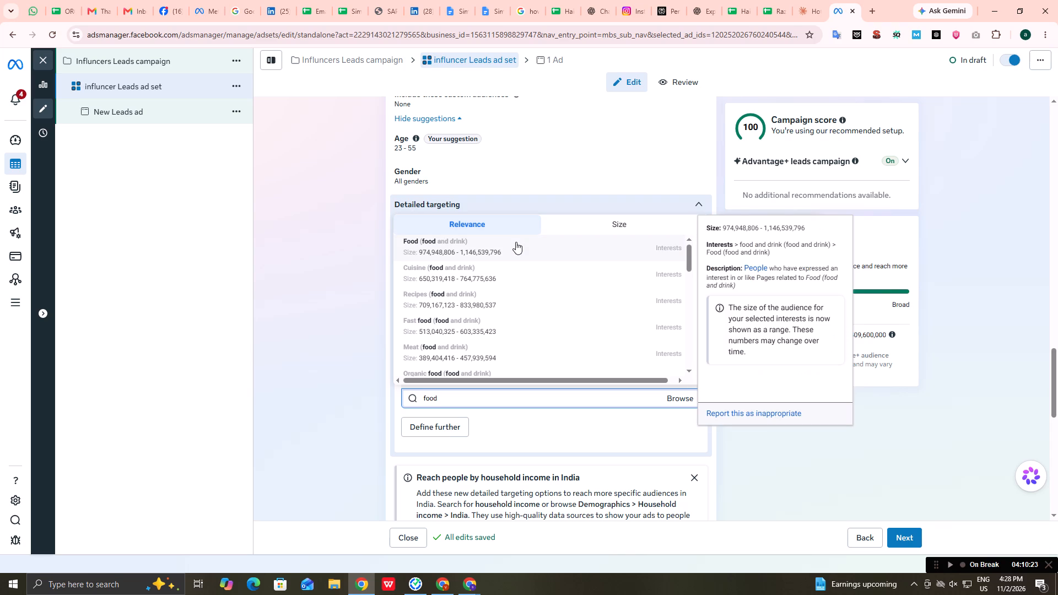
{"action": "left_click", "coordinate": [516, 242]}
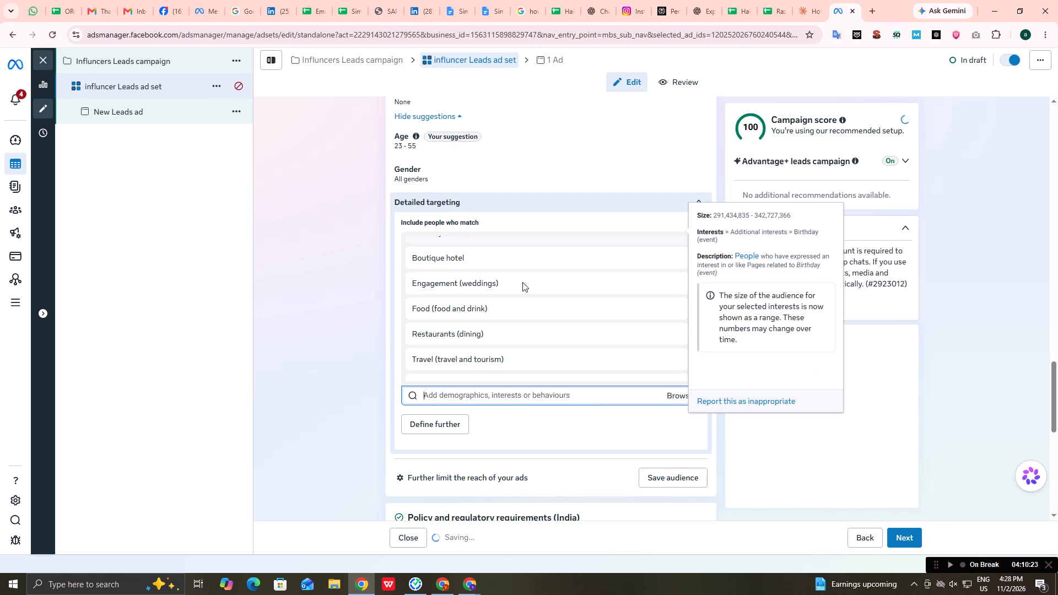
Add the suggested Holiday (event) and Resort (travel and tourism business) interests to the ad set's detailed targeting.
{"action": "scroll", "coordinate": [533, 330], "scroll_direction": "up", "scroll_amount": 2}
{"action": "scroll", "coordinate": [533, 330], "scroll_direction": "down", "scroll_amount": 4}
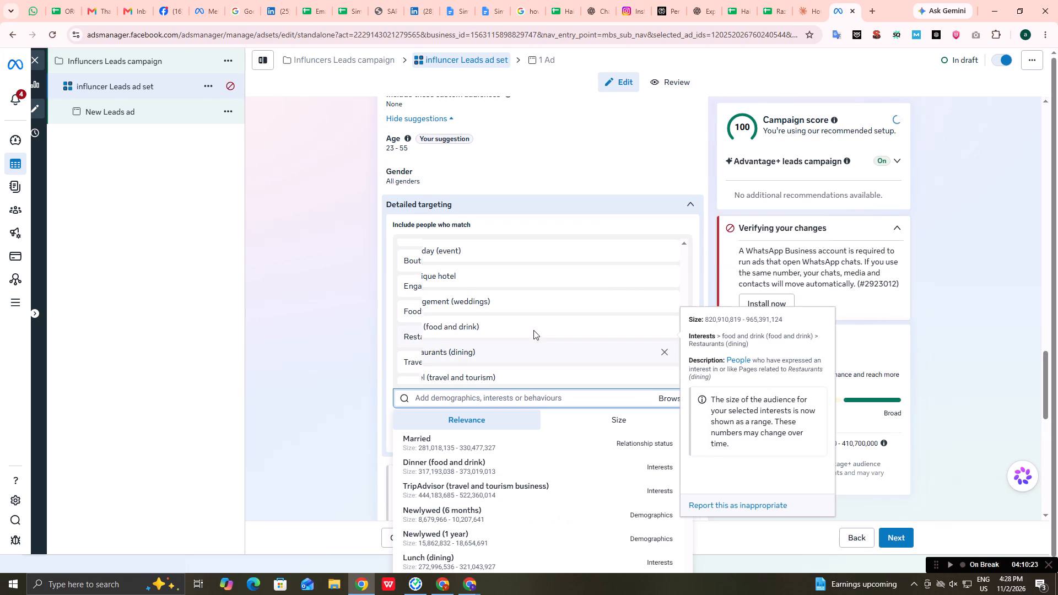
{"action": "scroll", "coordinate": [533, 330], "scroll_direction": "down", "scroll_amount": 2}
{"action": "scroll", "coordinate": [571, 485], "scroll_direction": "down", "scroll_amount": 2}
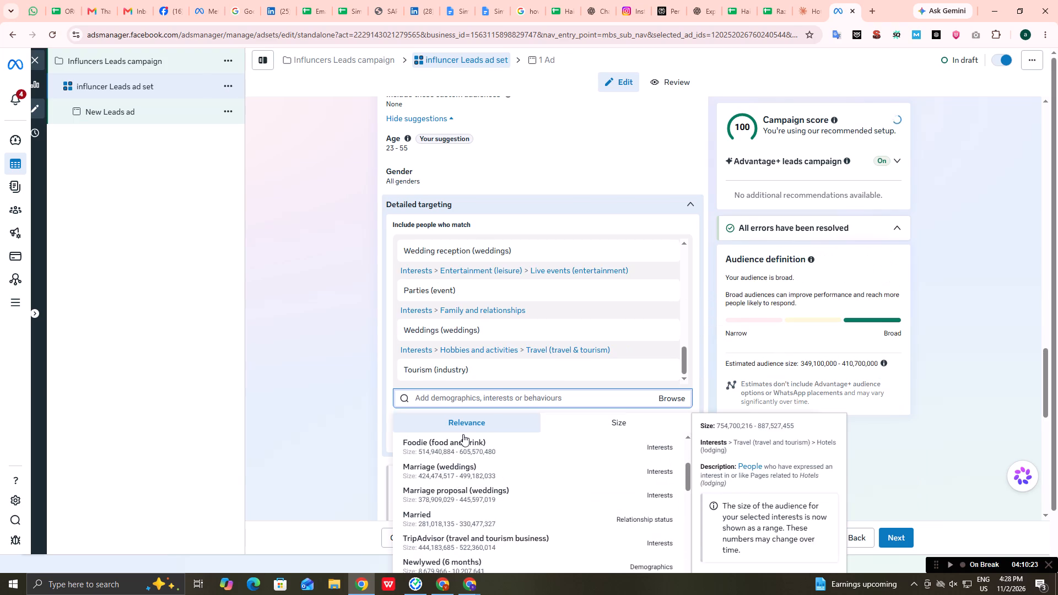
{"action": "scroll", "coordinate": [474, 439], "scroll_direction": "down", "scroll_amount": 2}
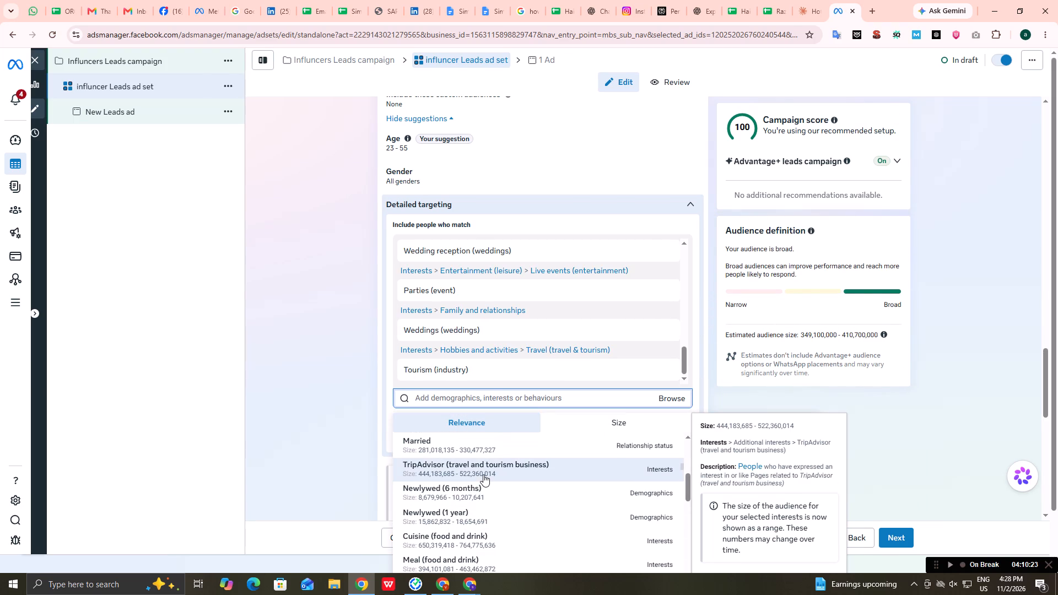
{"action": "scroll", "coordinate": [483, 475], "scroll_direction": "down", "scroll_amount": 1}
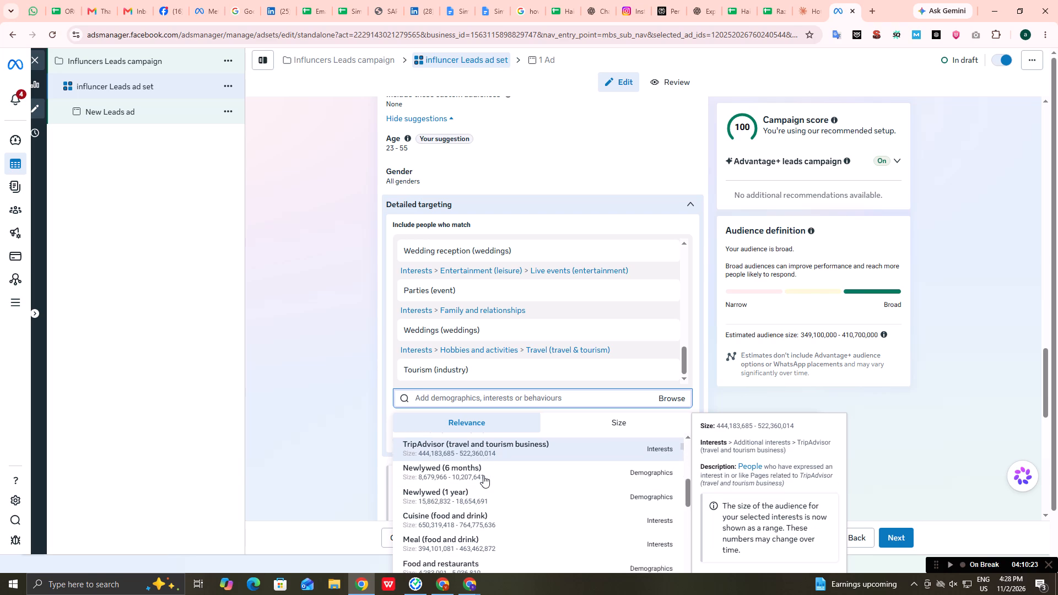
{"action": "scroll", "coordinate": [483, 475], "scroll_direction": "down", "scroll_amount": 1}
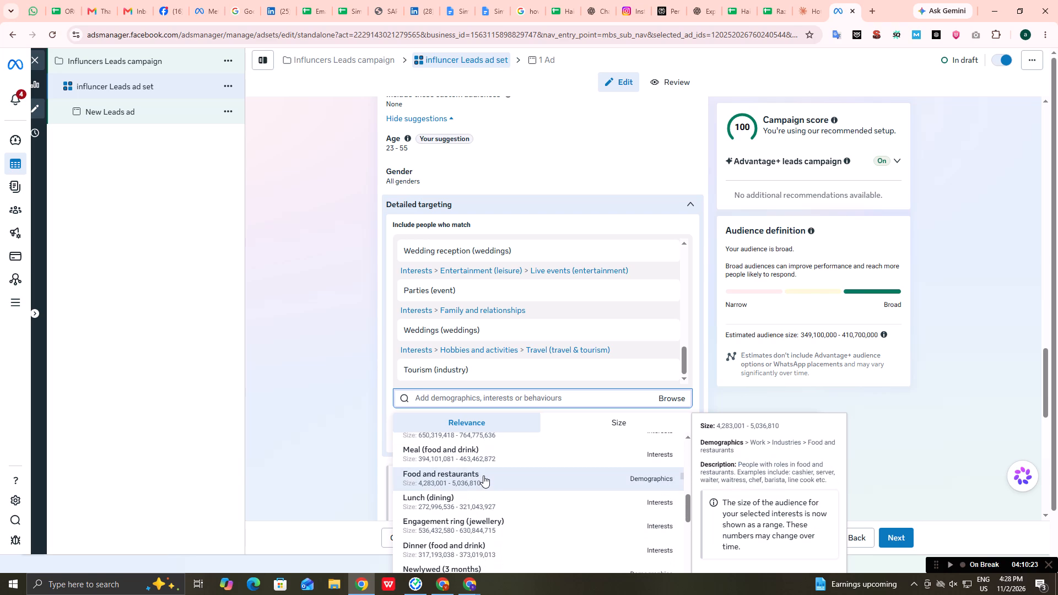
{"action": "scroll", "coordinate": [483, 475], "scroll_direction": "down", "scroll_amount": 1}
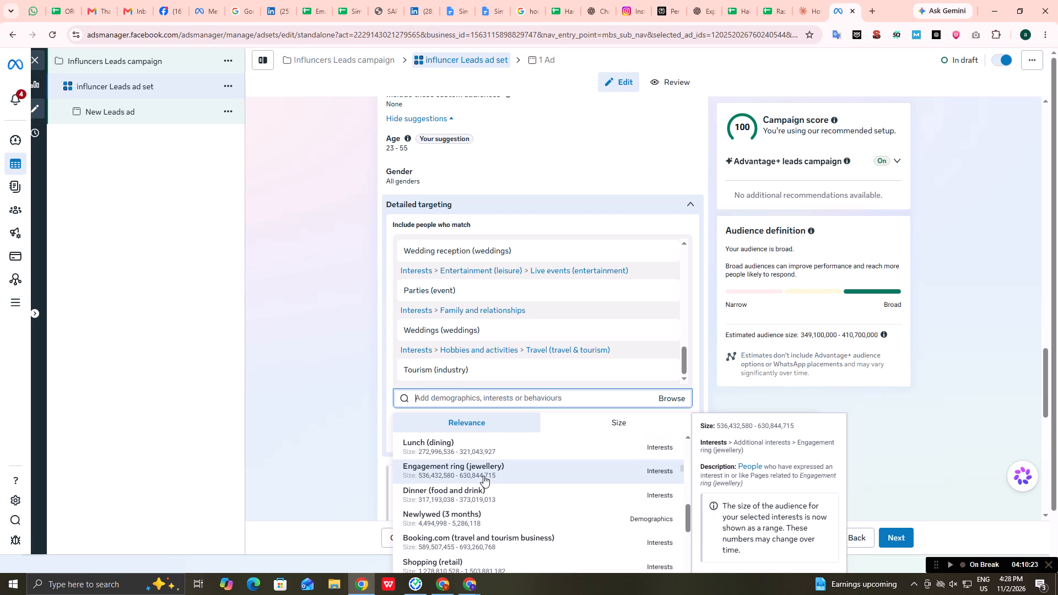
{"action": "scroll", "coordinate": [480, 500], "scroll_direction": "down", "scroll_amount": 1}
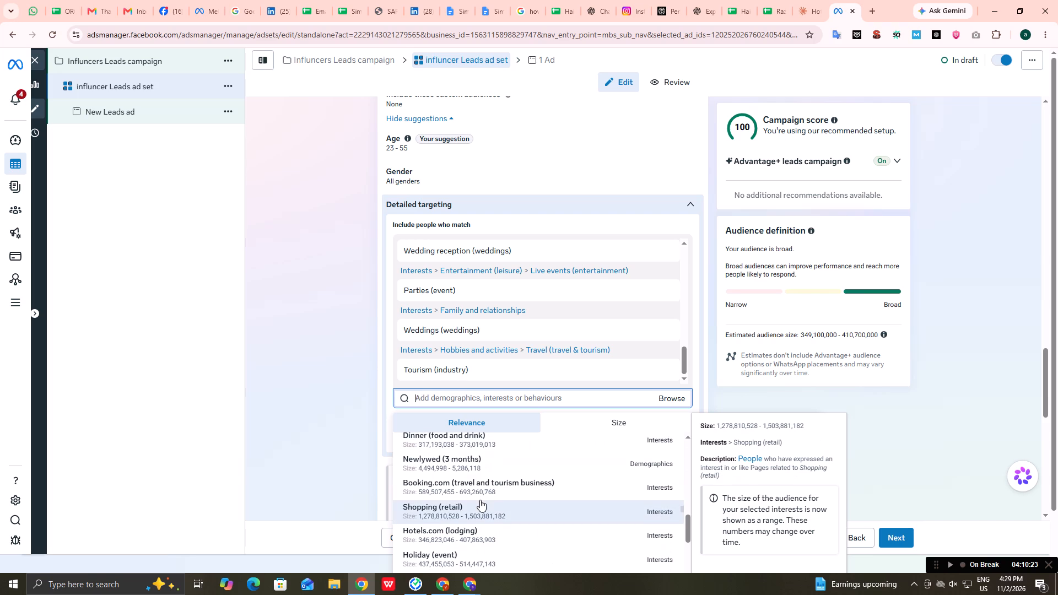
{"action": "scroll", "coordinate": [480, 500], "scroll_direction": "down", "scroll_amount": 1}
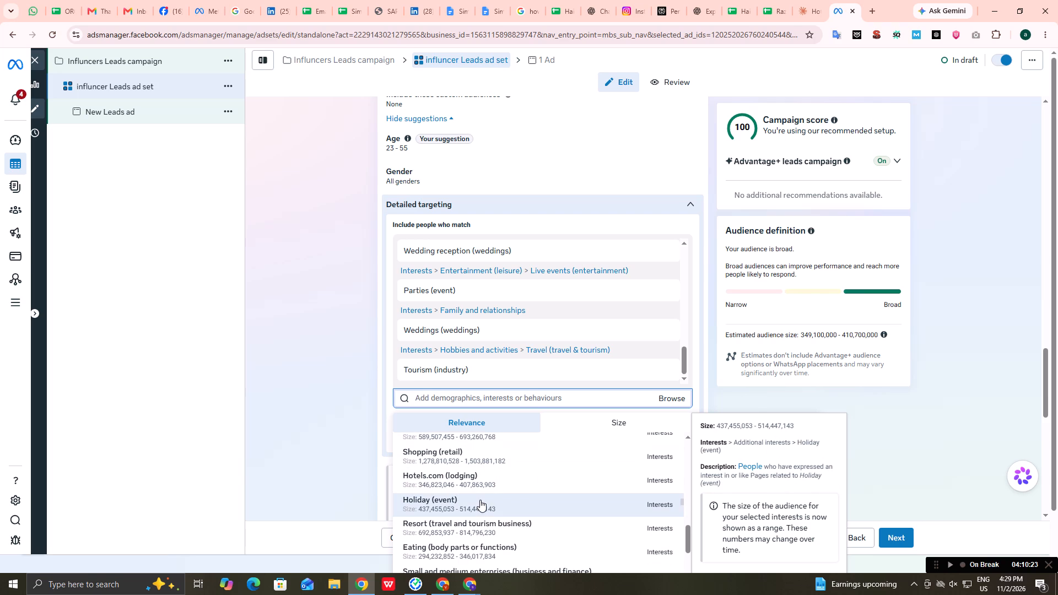
{"action": "left_click", "coordinate": [480, 500]}
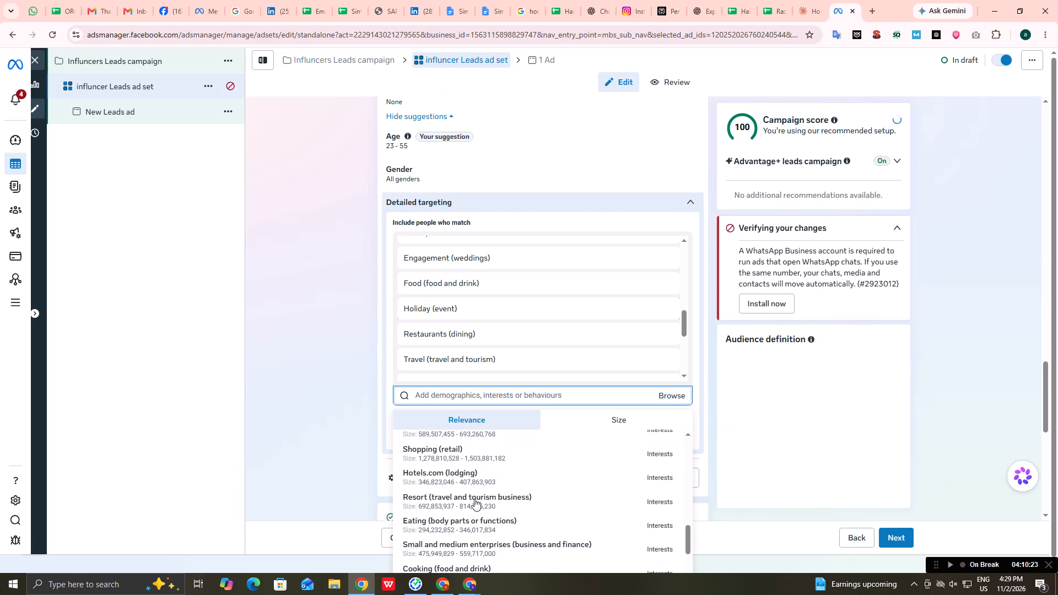
{"action": "left_click", "coordinate": [474, 499]}
Look through the remaining suggested interests and demographics for the ad set's detailed targeting, and close the suggestions.
{"action": "scroll", "coordinate": [474, 499], "scroll_direction": "down", "scroll_amount": 1}
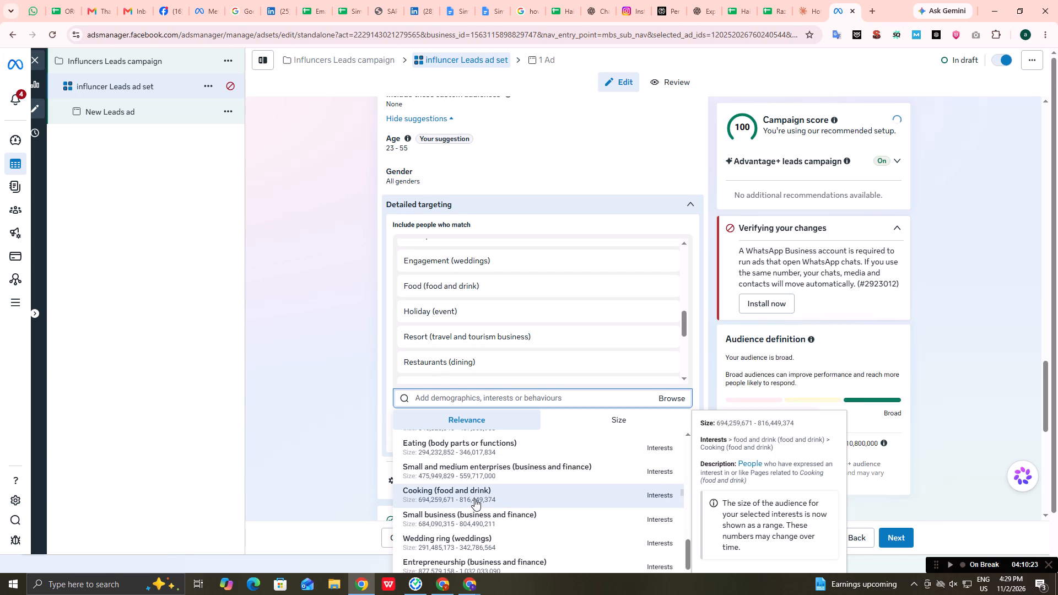
{"action": "scroll", "coordinate": [474, 499], "scroll_direction": "down", "scroll_amount": 1}
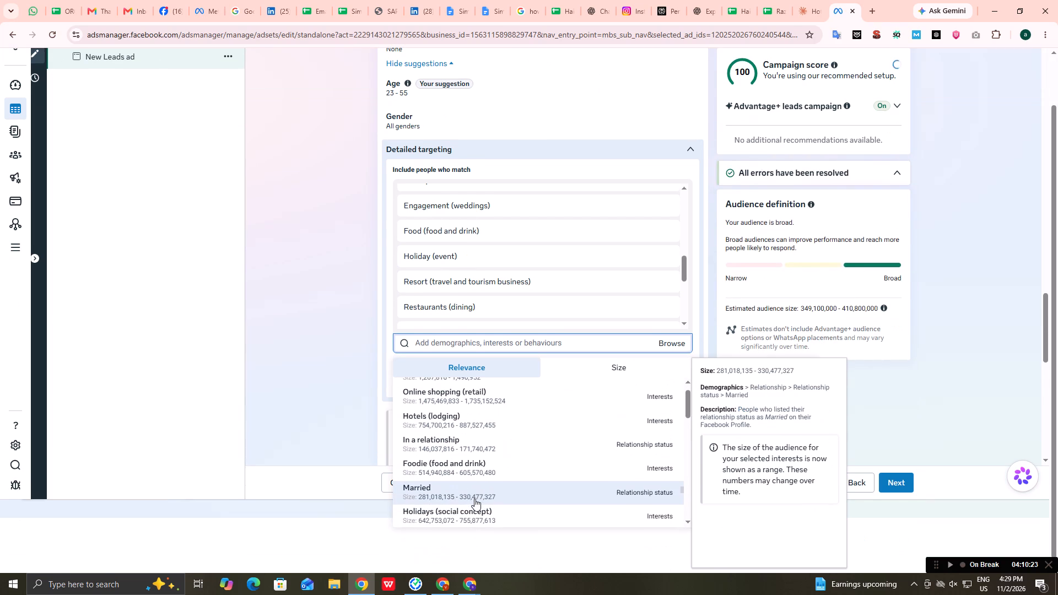
{"action": "scroll", "coordinate": [474, 499], "scroll_direction": "down", "scroll_amount": 1}
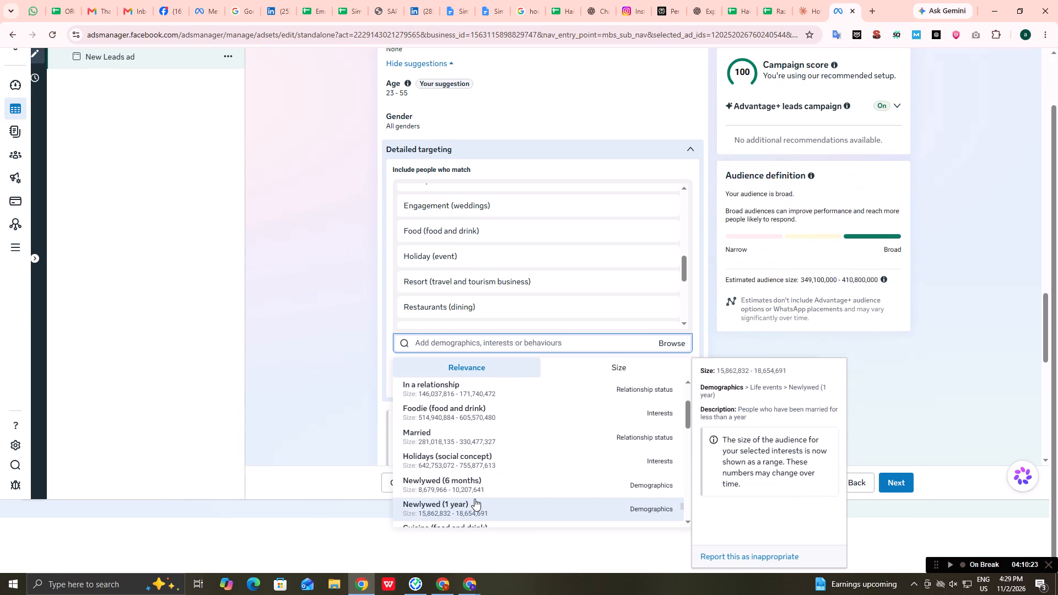
{"action": "scroll", "coordinate": [474, 499], "scroll_direction": "up", "scroll_amount": 1}
{"action": "scroll", "coordinate": [474, 499], "scroll_direction": "down", "scroll_amount": 1}
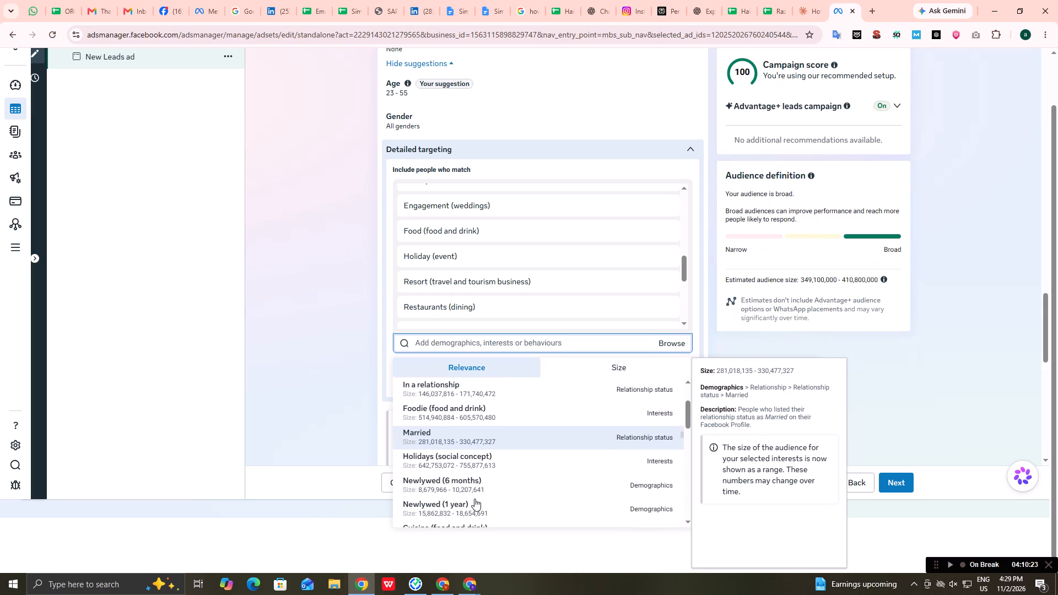
{"action": "scroll", "coordinate": [474, 499], "scroll_direction": "down", "scroll_amount": 2}
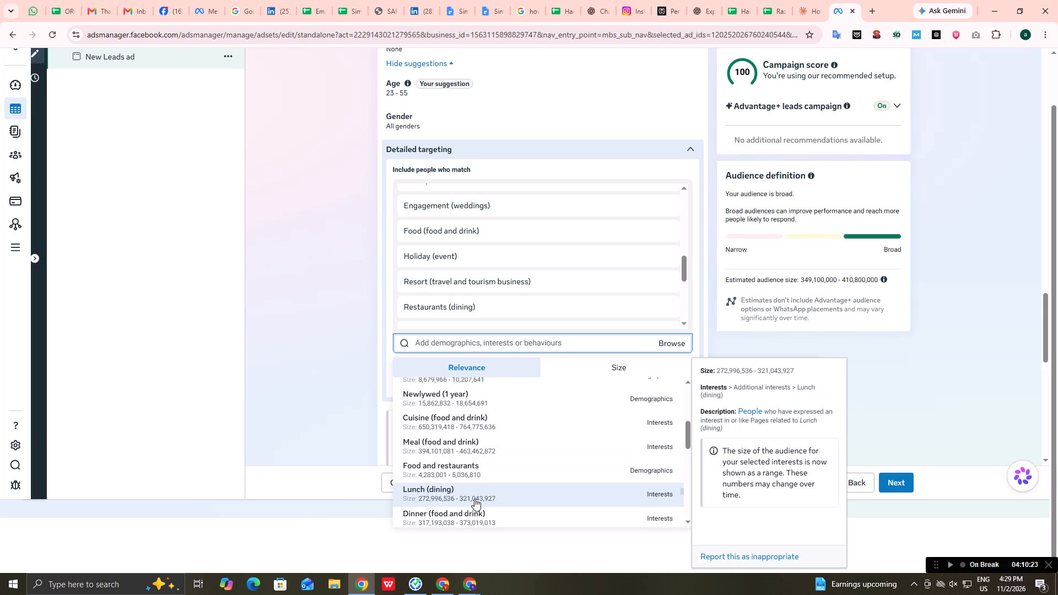
{"action": "scroll", "coordinate": [474, 499], "scroll_direction": "down", "scroll_amount": 2}
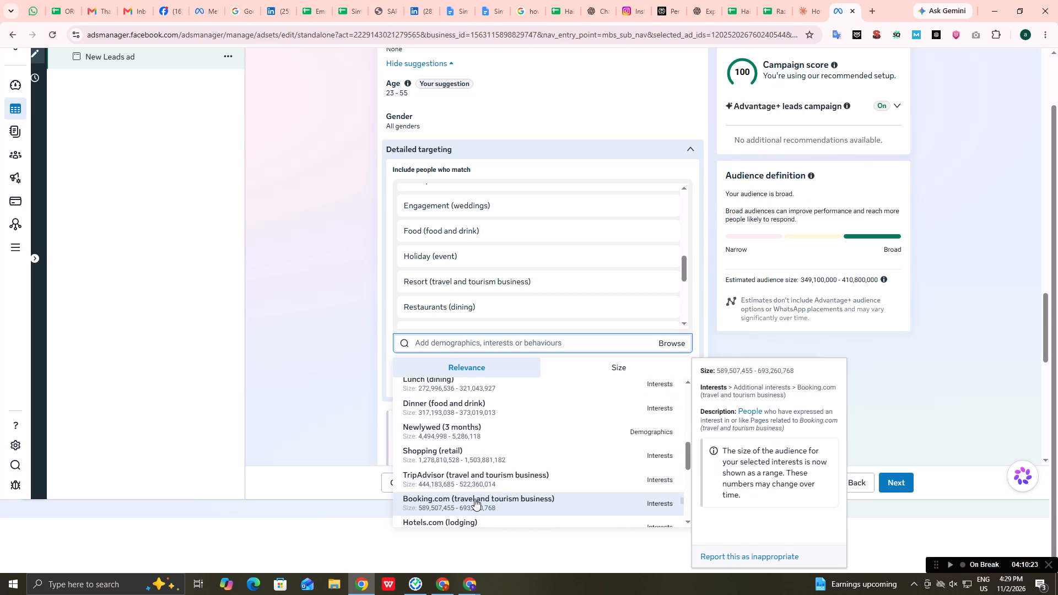
{"action": "scroll", "coordinate": [474, 499], "scroll_direction": "down", "scroll_amount": 2}
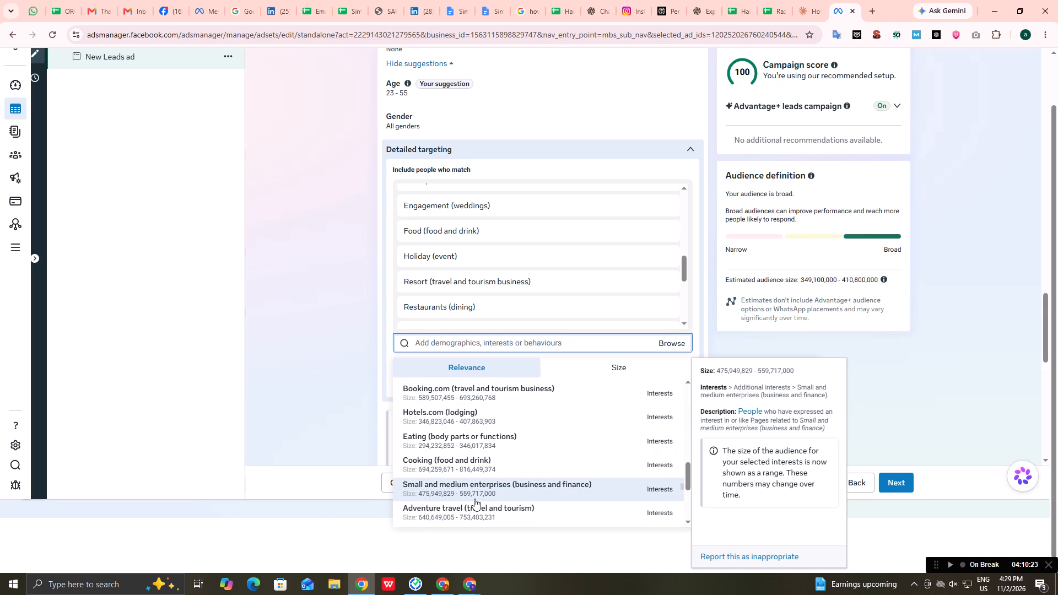
{"action": "scroll", "coordinate": [474, 499], "scroll_direction": "down", "scroll_amount": 1}
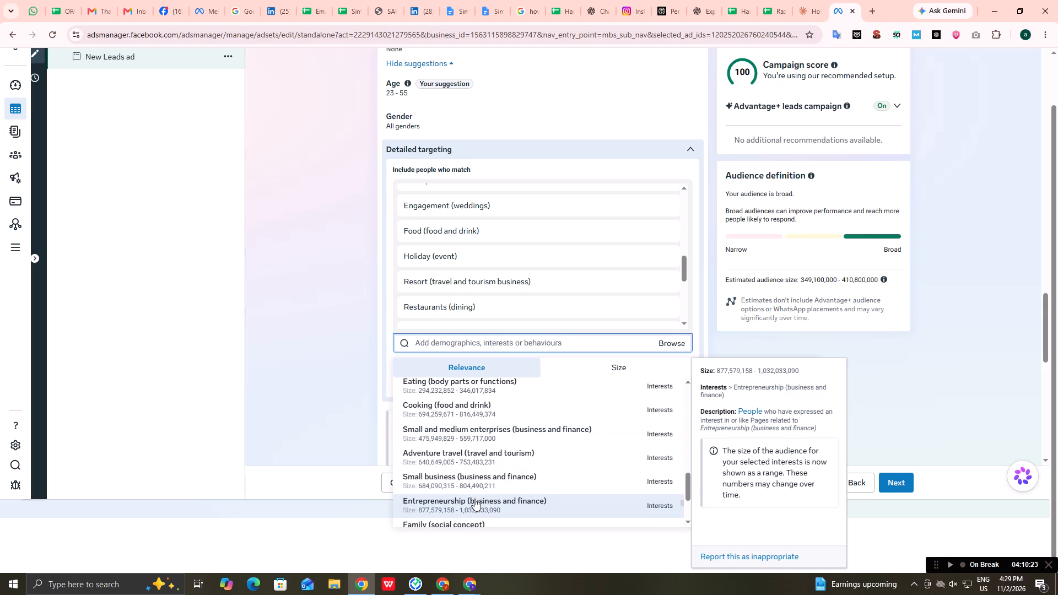
{"action": "scroll", "coordinate": [474, 499], "scroll_direction": "down", "scroll_amount": 2}
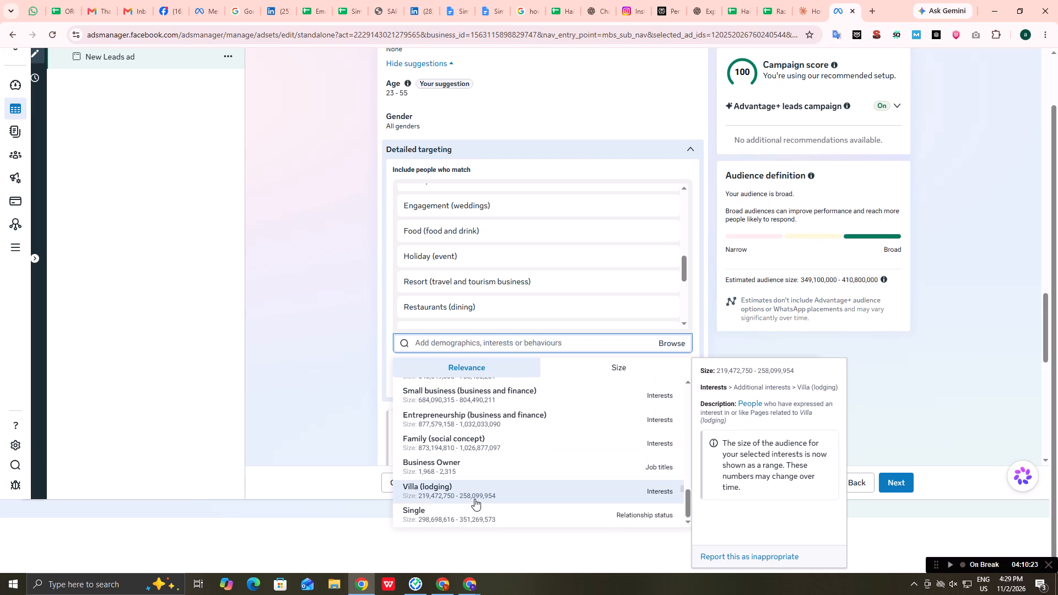
{"action": "scroll", "coordinate": [474, 499], "scroll_direction": "down", "scroll_amount": 1}
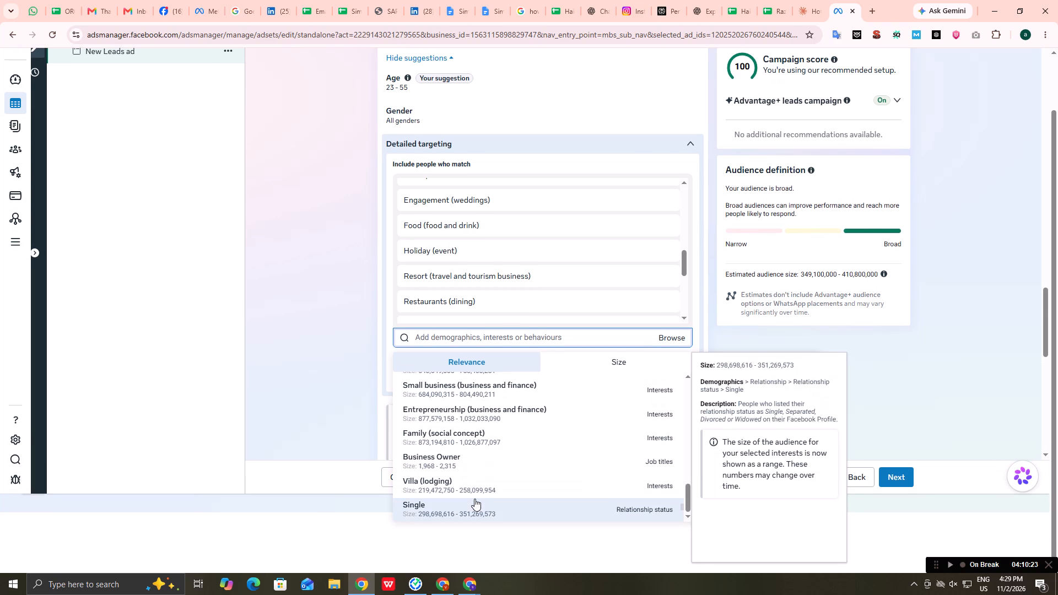
{"action": "left_click", "coordinate": [312, 394]}
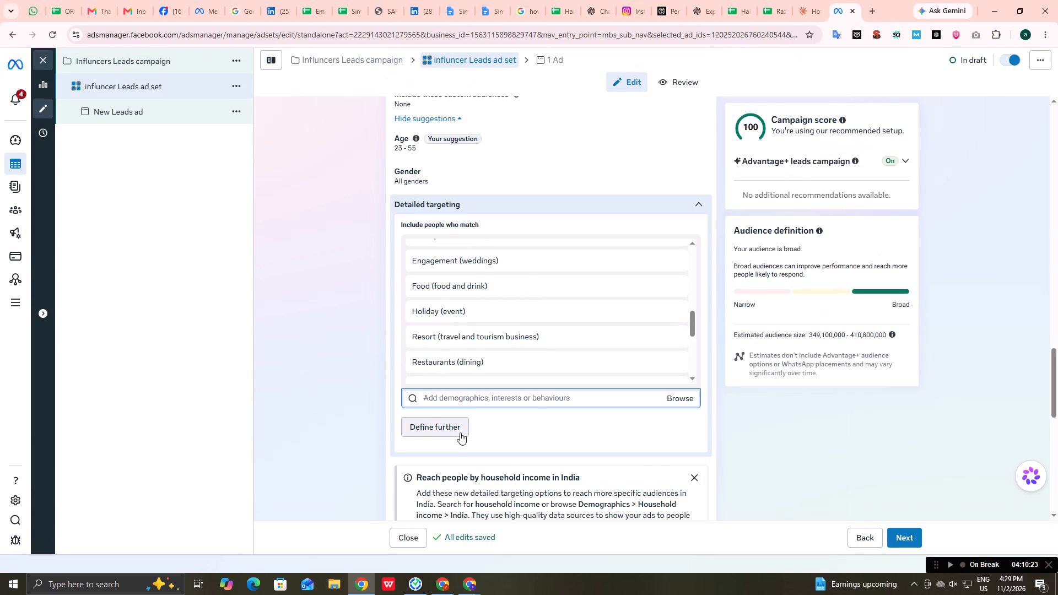
Review the full list of included demographics, interests and behaviours in the ad set's detailed targeting.
{"action": "scroll", "coordinate": [478, 339], "scroll_direction": "up", "scroll_amount": 5}
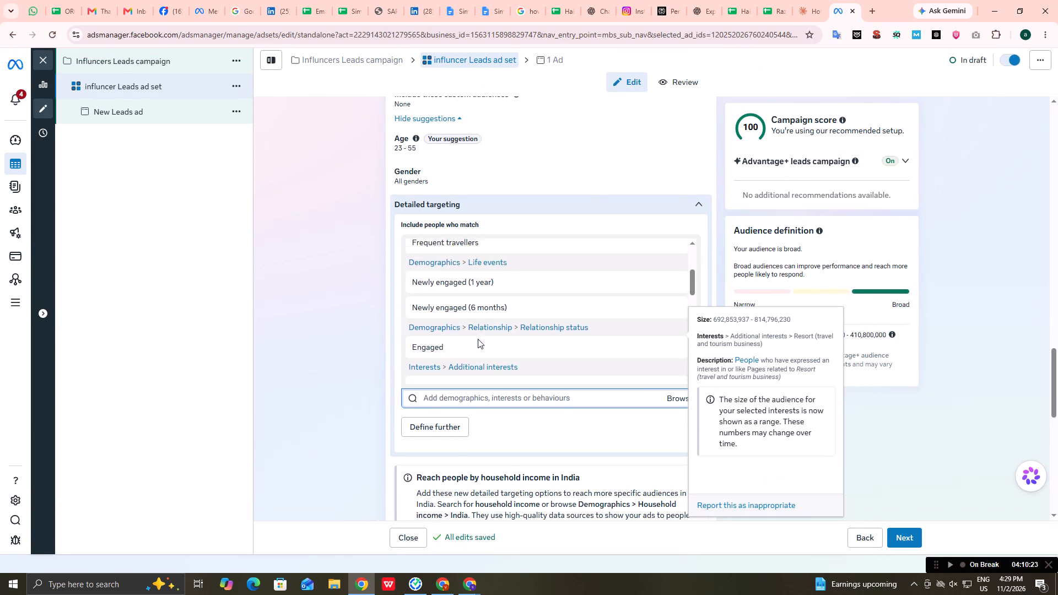
{"action": "scroll", "coordinate": [478, 339], "scroll_direction": "up", "scroll_amount": 5}
{"action": "scroll", "coordinate": [478, 339], "scroll_direction": "down", "scroll_amount": 14}
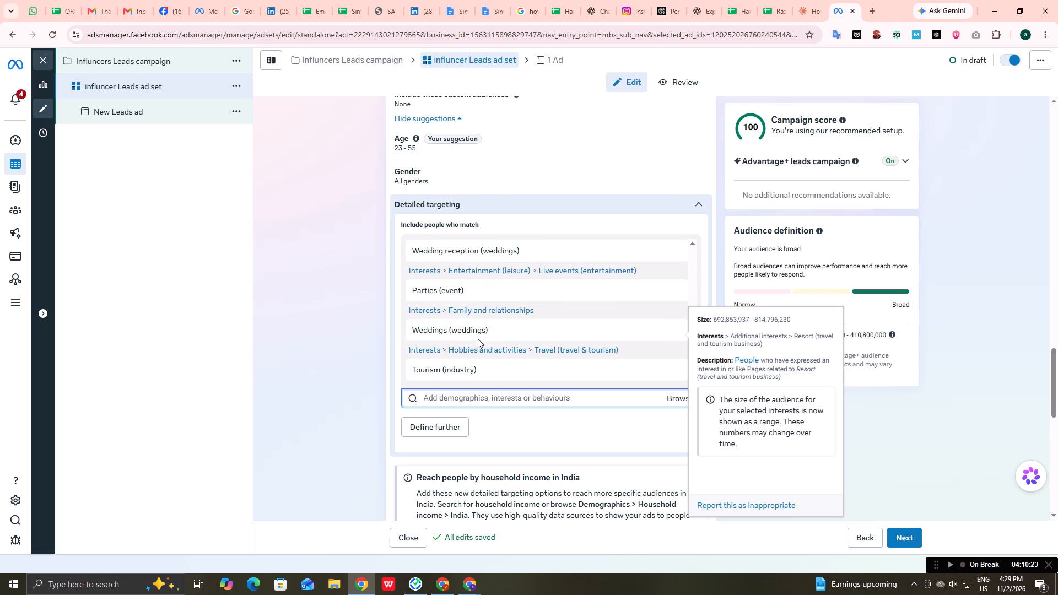
{"action": "scroll", "coordinate": [482, 350], "scroll_direction": "down", "scroll_amount": 3}
{"action": "scroll", "coordinate": [487, 382], "scroll_direction": "up", "scroll_amount": 1}
{"action": "scroll", "coordinate": [510, 418], "scroll_direction": "down", "scroll_amount": 1}
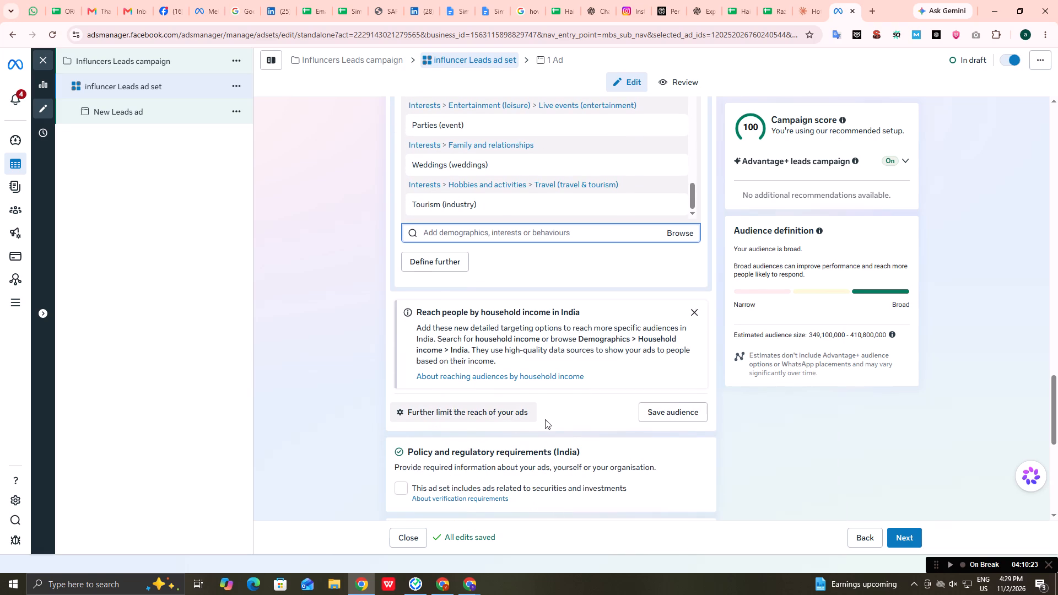
Dismiss the household income notice and save the ad set's current targeting as an audience named Hotel Elvora.
{"action": "left_click", "coordinate": [696, 315]}
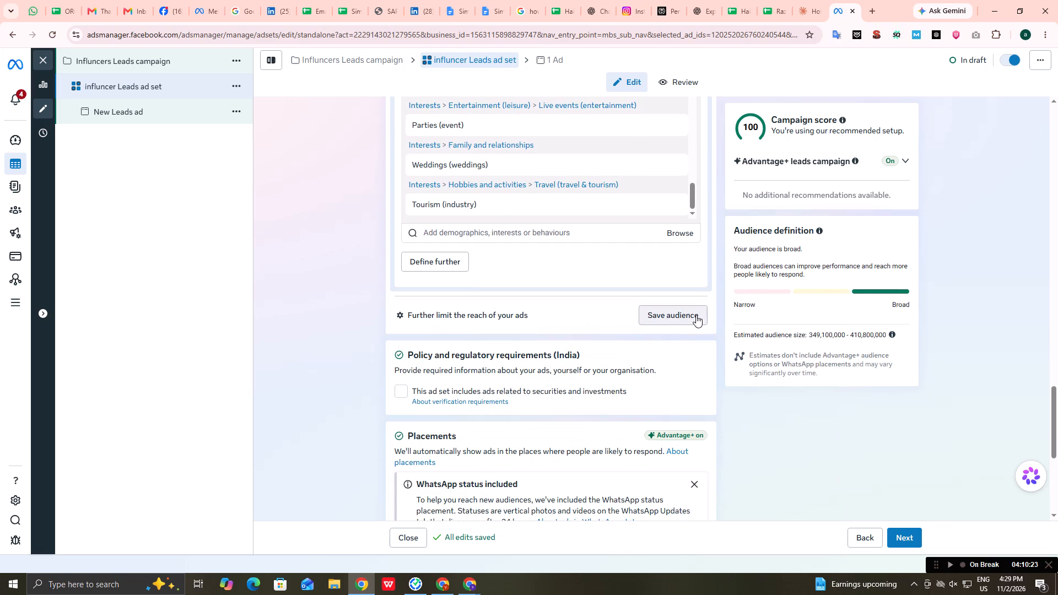
{"action": "scroll", "coordinate": [613, 360], "scroll_direction": "up", "scroll_amount": 6}
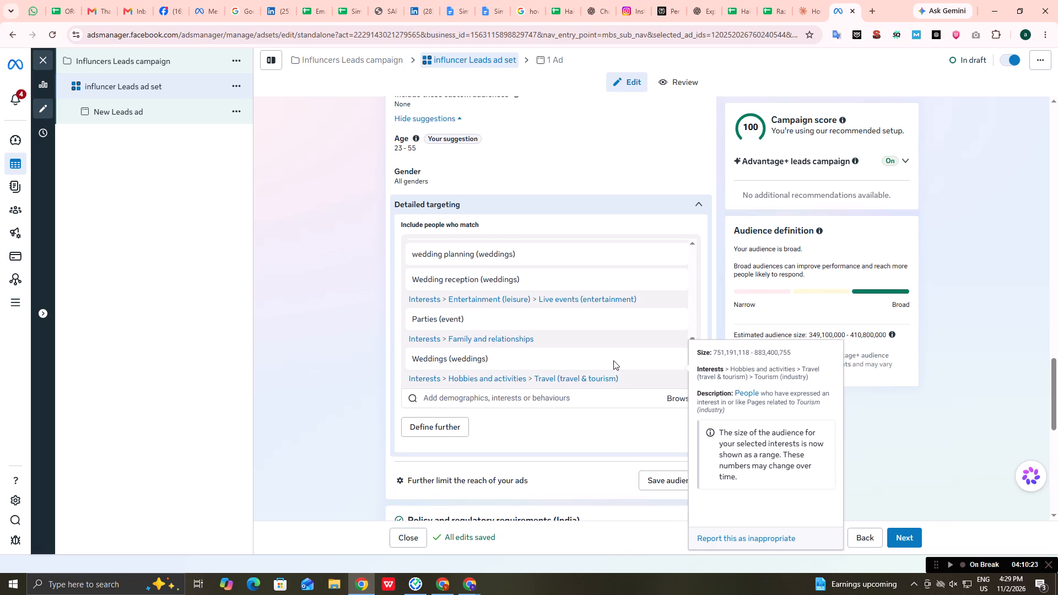
{"action": "scroll", "coordinate": [663, 408], "scroll_direction": "down", "scroll_amount": 2}
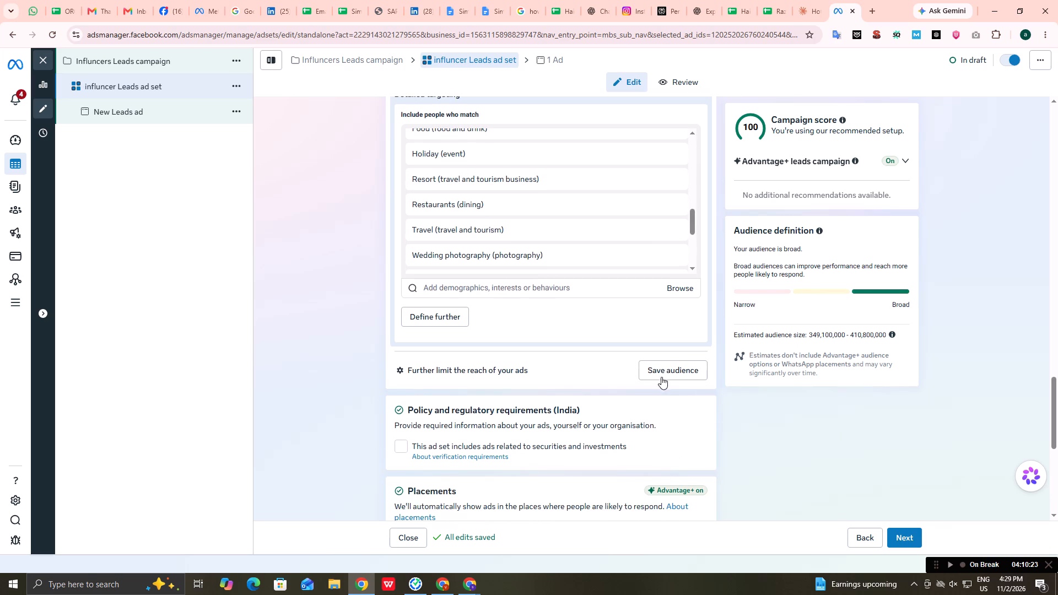
{"action": "left_click", "coordinate": [662, 370]}
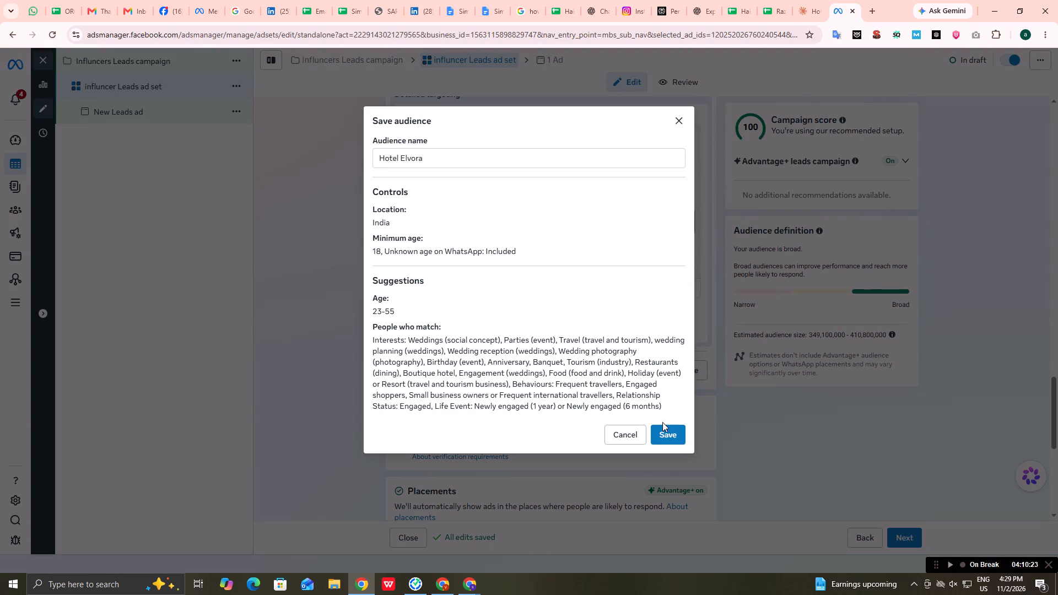
{"action": "left_click", "coordinate": [670, 439]}
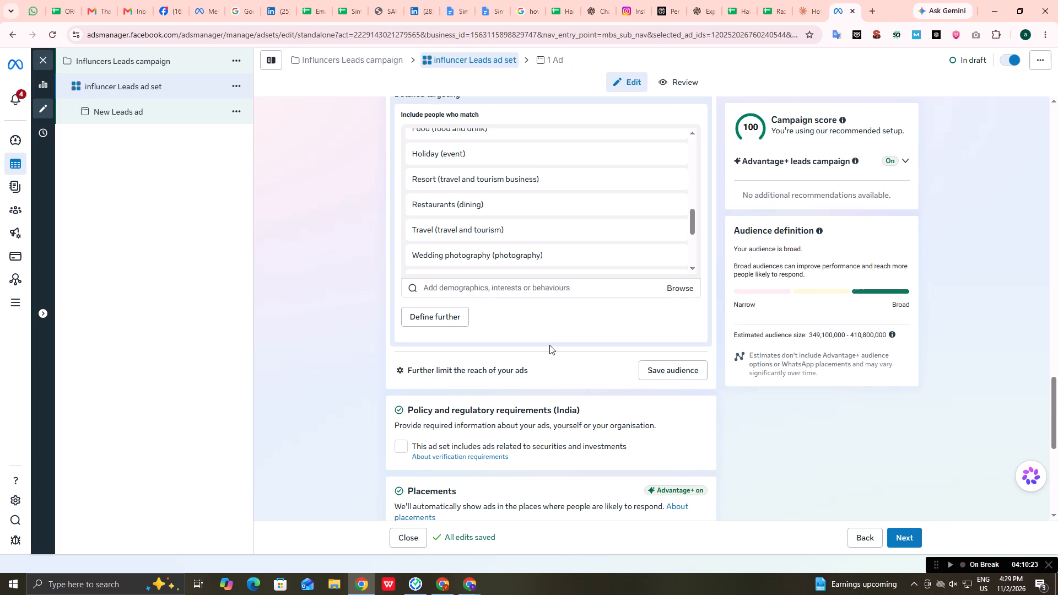
Review the ad set's performance goal with its additional options, the live video ad setting, and the budget and schedule.
{"action": "scroll", "coordinate": [549, 345], "scroll_direction": "up", "scroll_amount": 7}
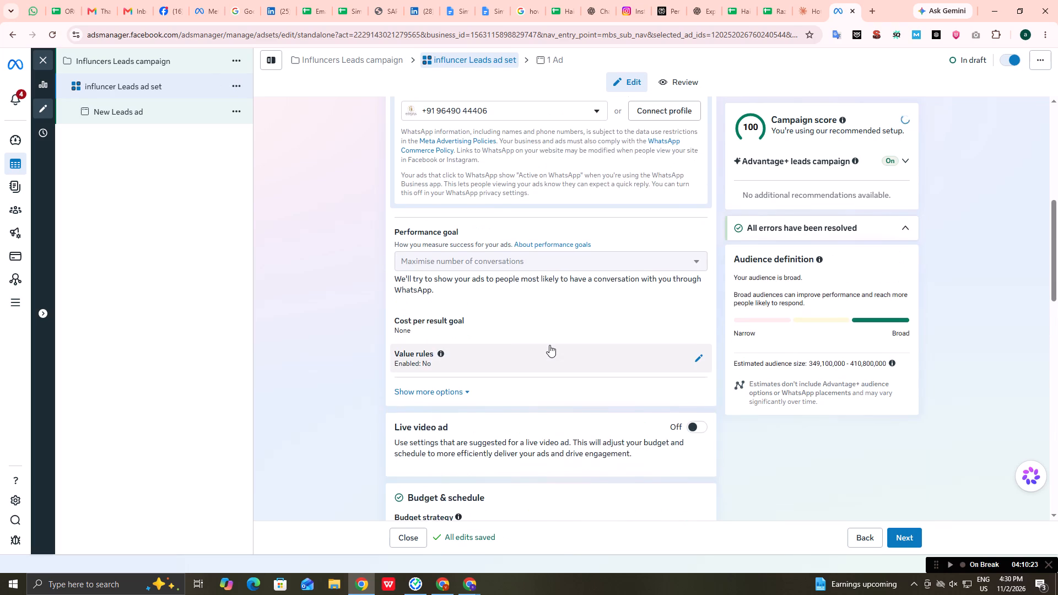
{"action": "scroll", "coordinate": [549, 345], "scroll_direction": "up", "scroll_amount": 2}
{"action": "scroll", "coordinate": [549, 345], "scroll_direction": "down", "scroll_amount": 2}
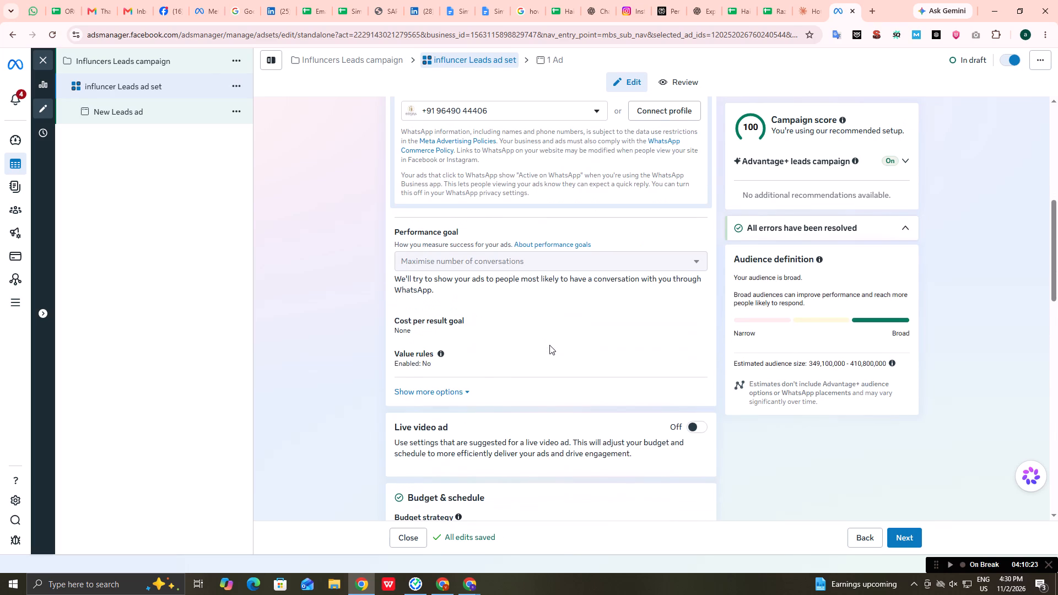
{"action": "left_click", "coordinate": [436, 392]}
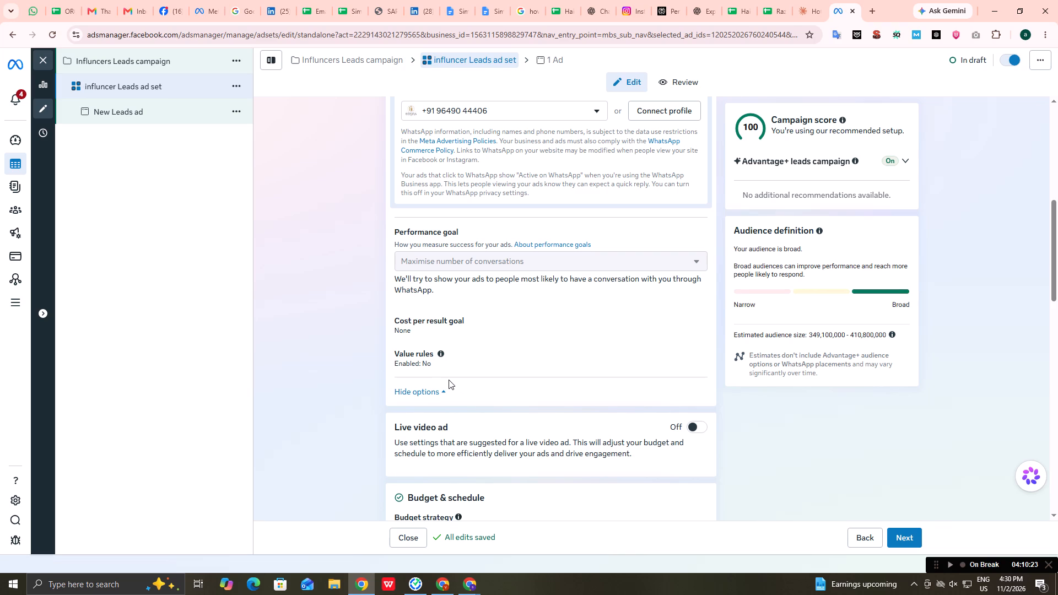
{"action": "scroll", "coordinate": [449, 380], "scroll_direction": "down", "scroll_amount": 2}
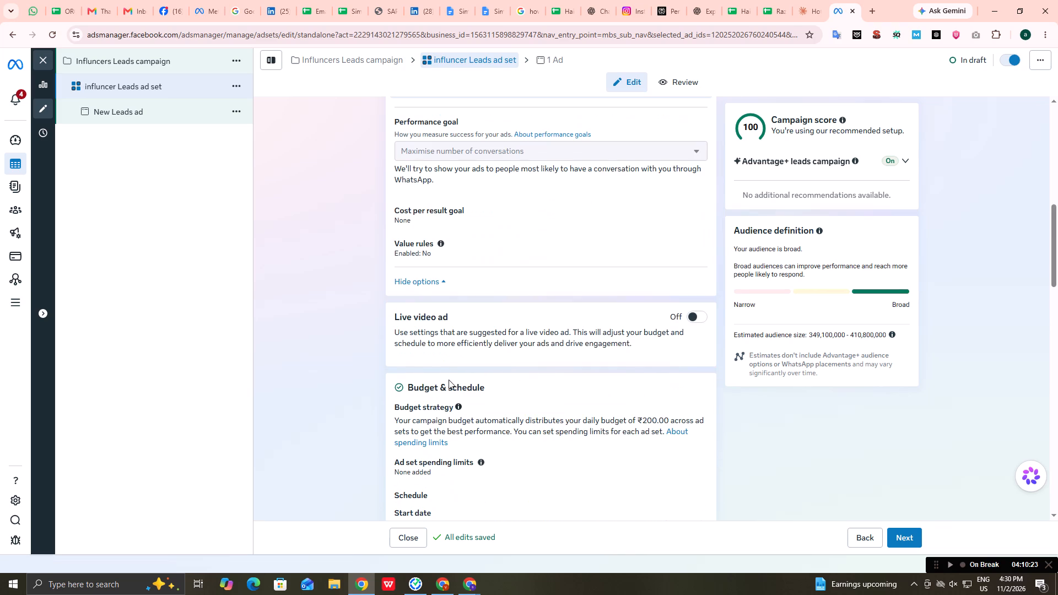
{"action": "scroll", "coordinate": [473, 391], "scroll_direction": "down", "scroll_amount": 2}
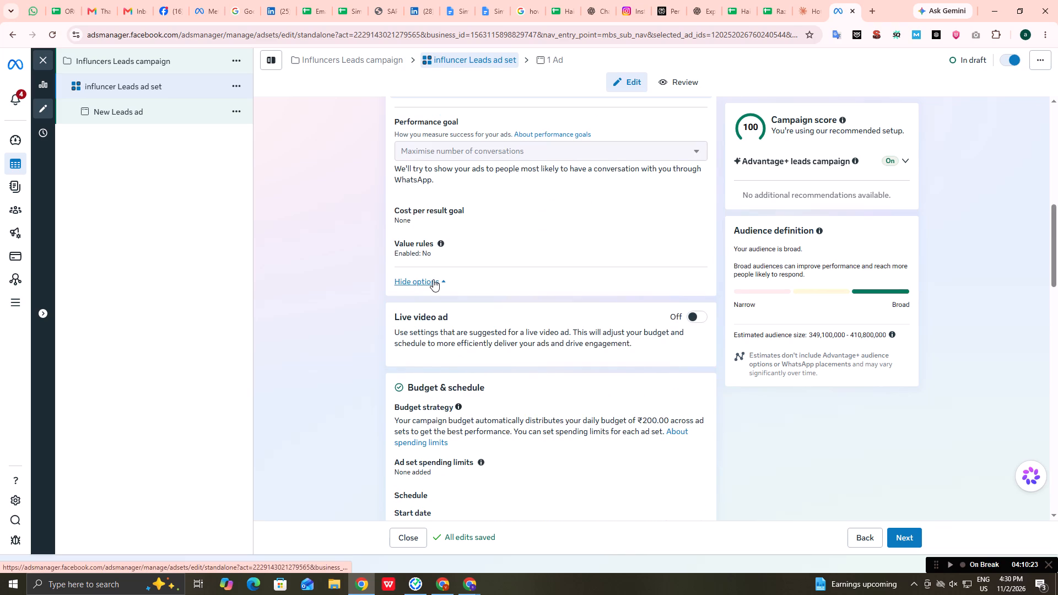
{"action": "scroll", "coordinate": [473, 391], "scroll_direction": "down", "scroll_amount": 2}
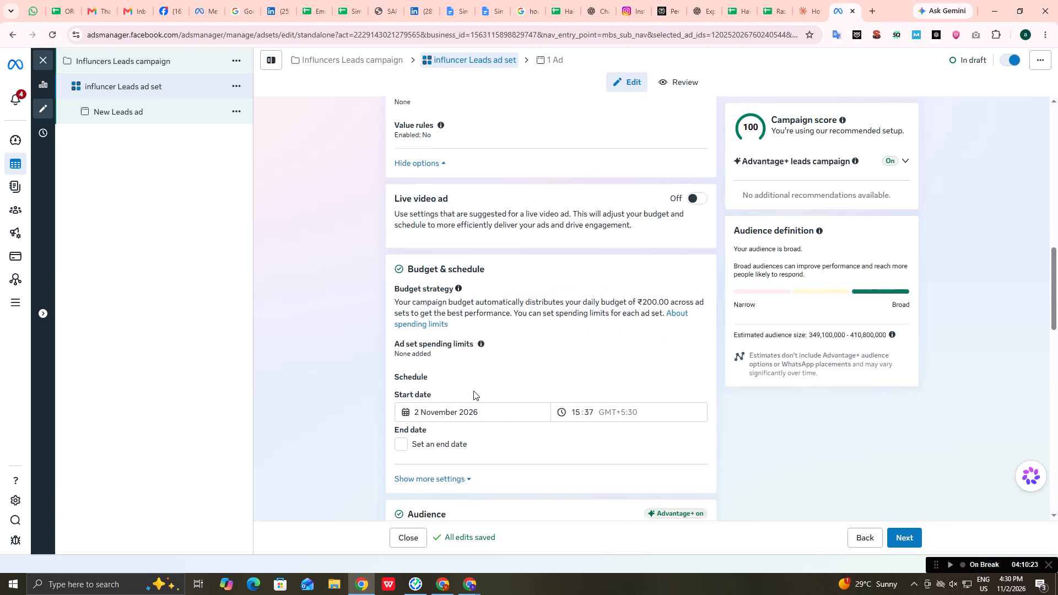
{"action": "scroll", "coordinate": [473, 391], "scroll_direction": "down", "scroll_amount": 3}
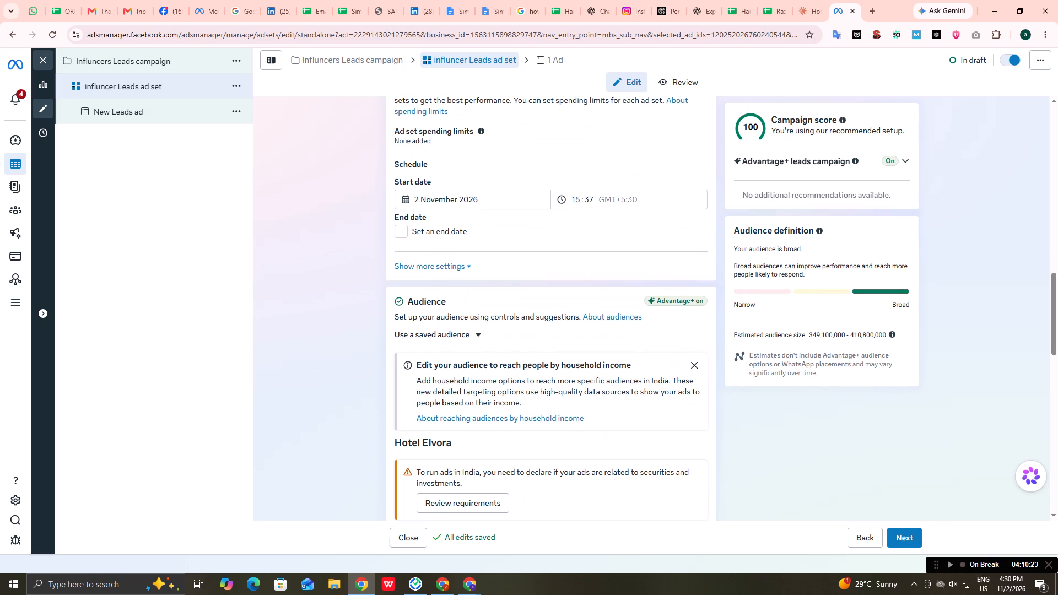
Open the saved Hotel Elvora audience for editing from the ad set's audience section.
{"action": "scroll", "coordinate": [473, 391], "scroll_direction": "down", "scroll_amount": 3}
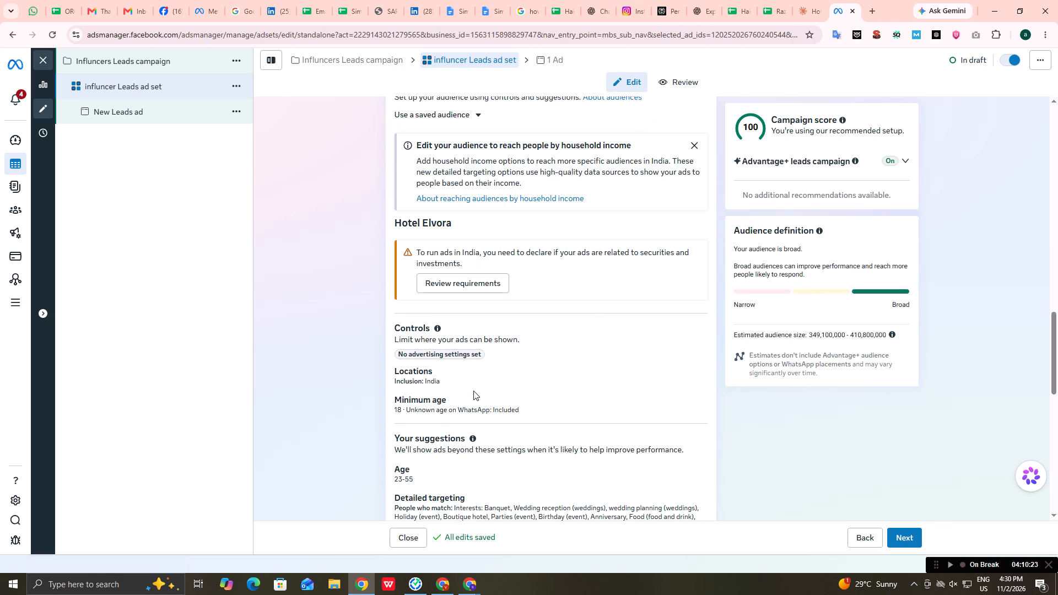
{"action": "scroll", "coordinate": [474, 400], "scroll_direction": "down", "scroll_amount": 2}
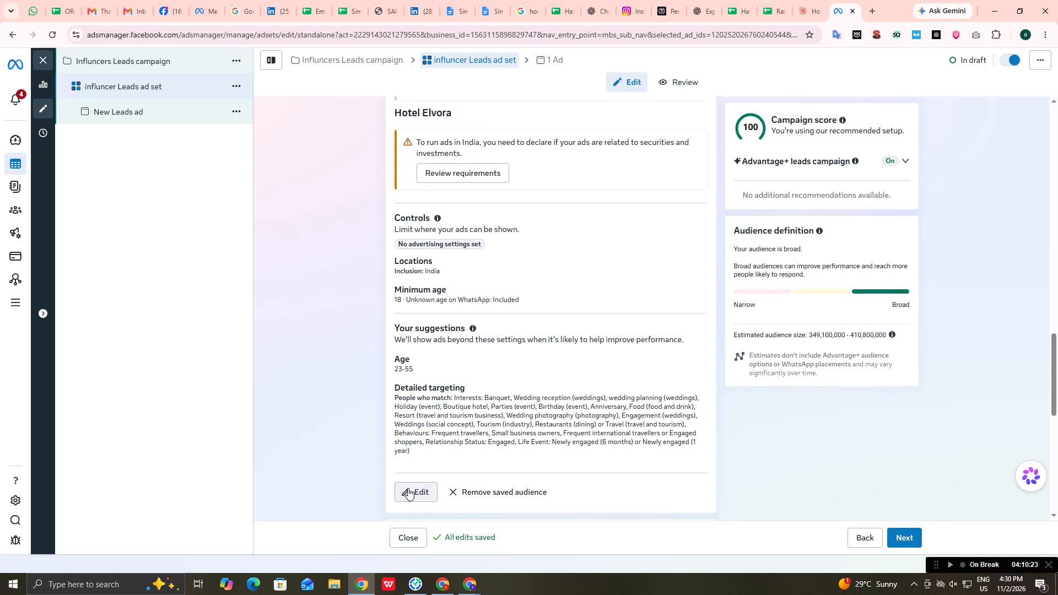
{"action": "left_click", "coordinate": [408, 488]}
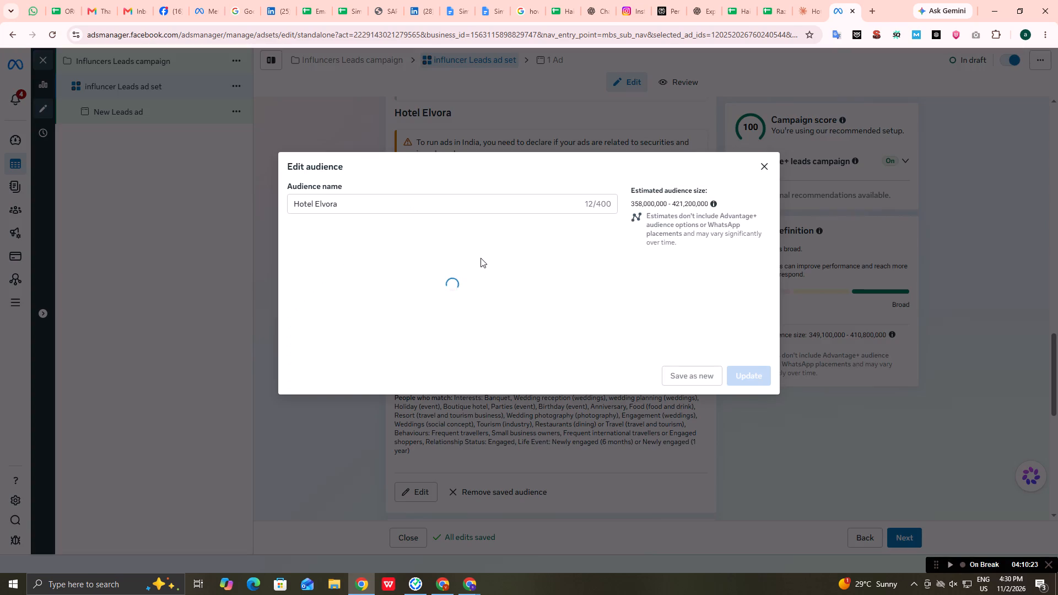
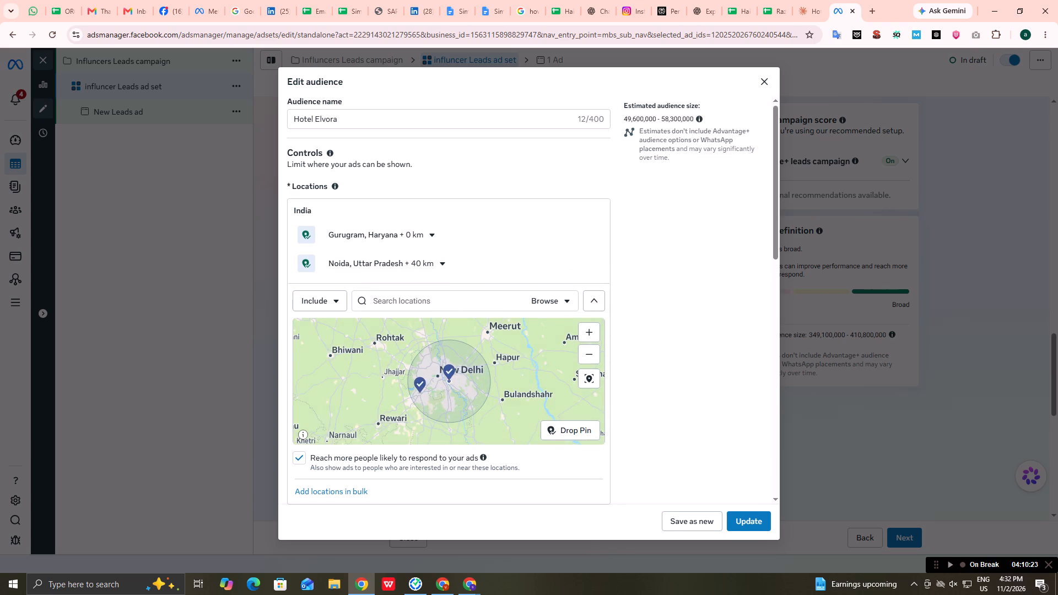
Open the targeting radius setting for Noida, Uttar Pradesh in the Hotel Elvora audience's locations.
{"action": "scroll", "coordinate": [471, 394], "scroll_direction": "up", "scroll_amount": 1}
{"action": "left_click", "coordinate": [425, 262]}
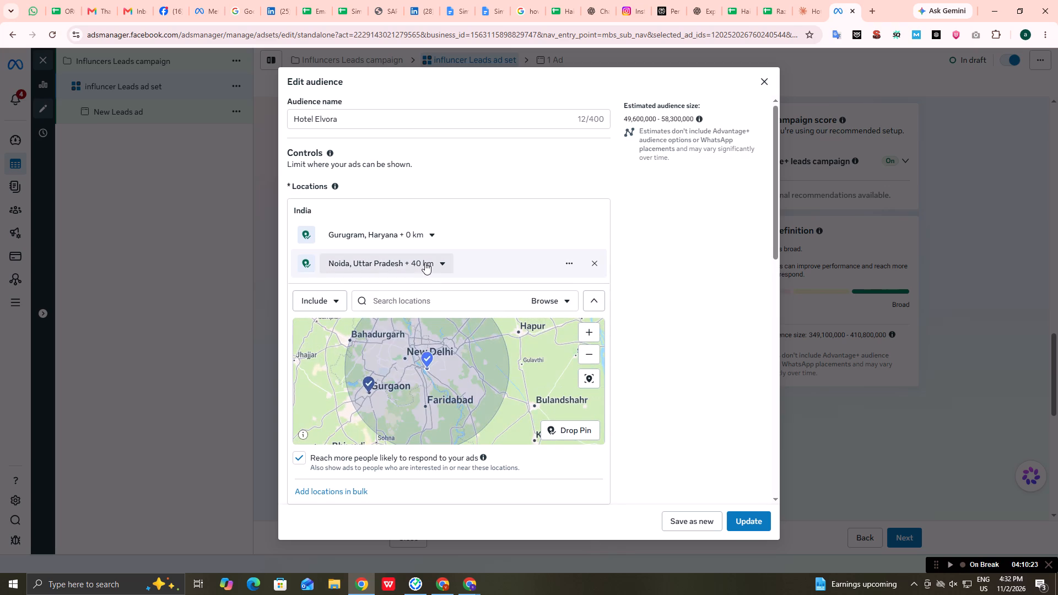
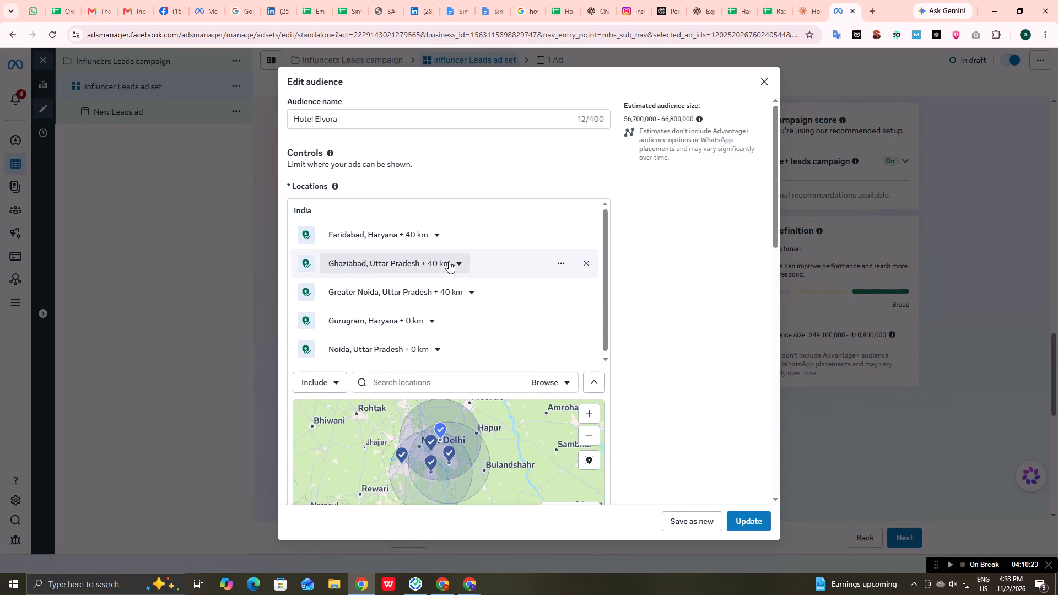
Restrict the Ghaziabad, Faridabad and Greater Noida locations to the current city only instead of cities within a radius.
{"action": "left_click", "coordinate": [357, 281]}
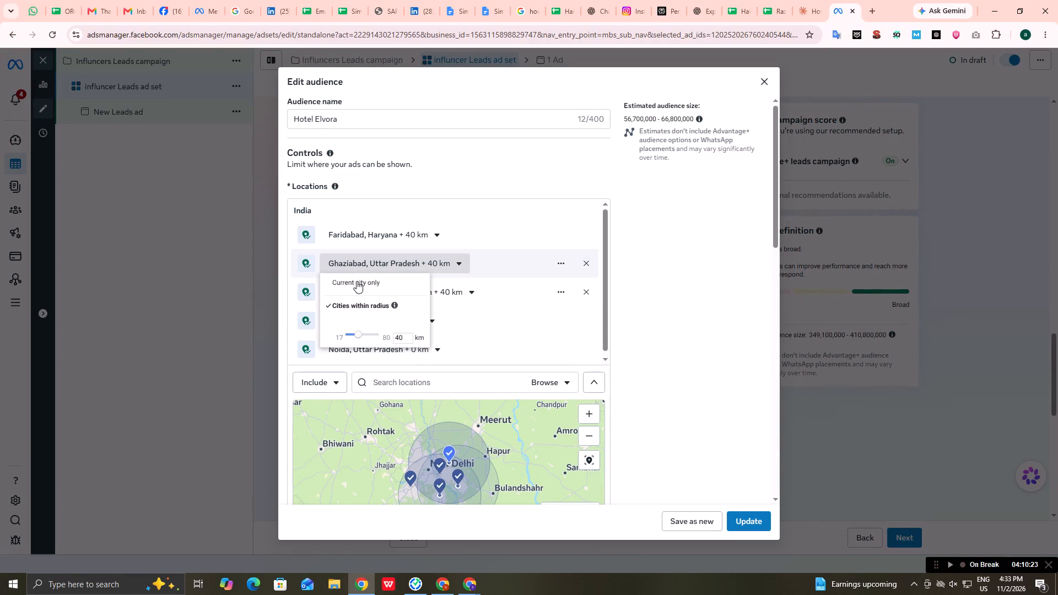
{"action": "left_click", "coordinate": [422, 234]}
{"action": "left_click", "coordinate": [361, 247]}
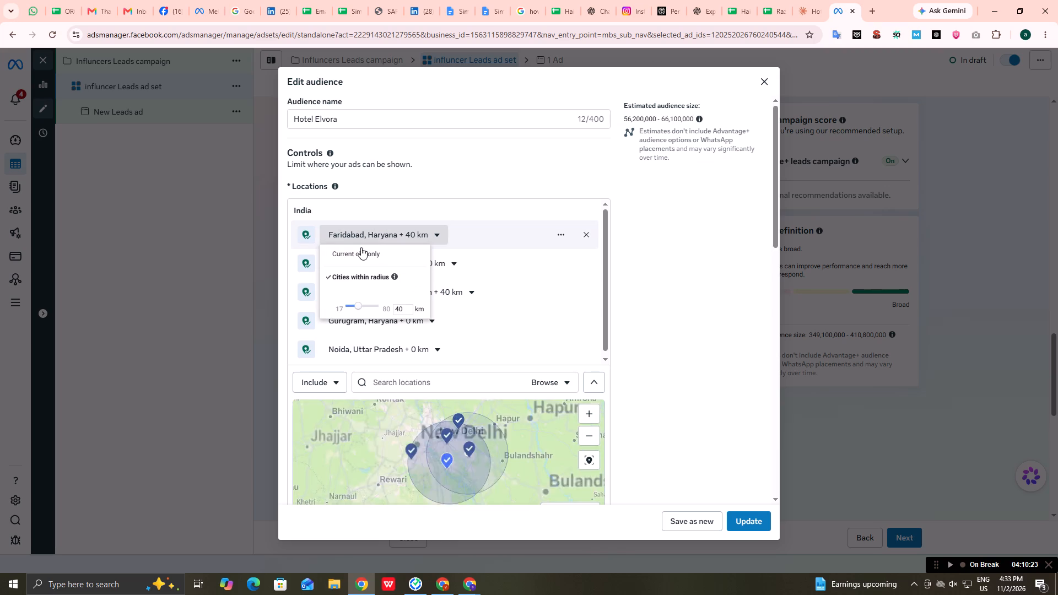
{"action": "left_click", "coordinate": [451, 292]}
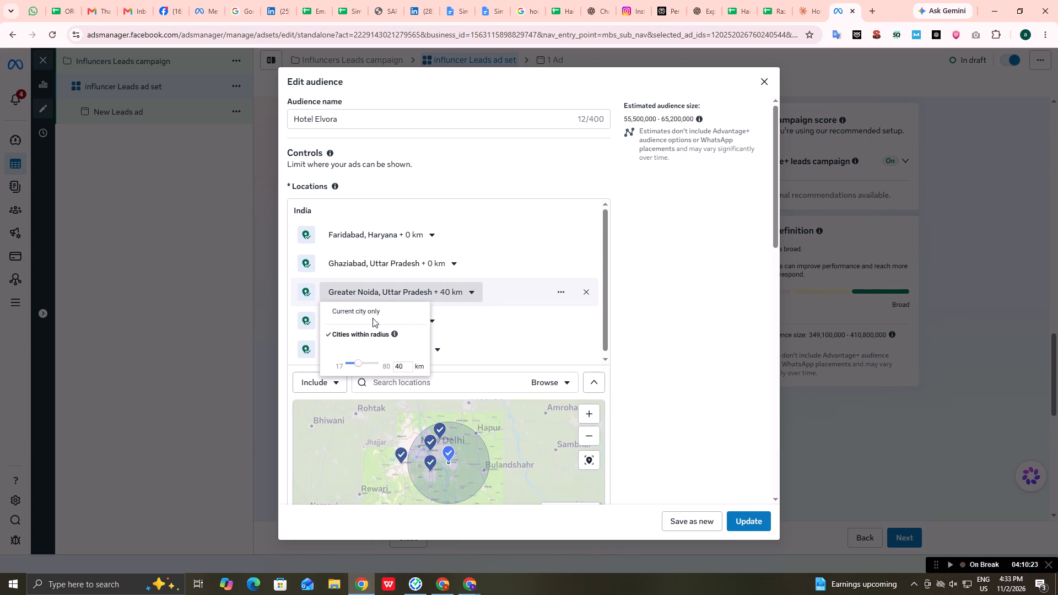
{"action": "left_click", "coordinate": [374, 310]}
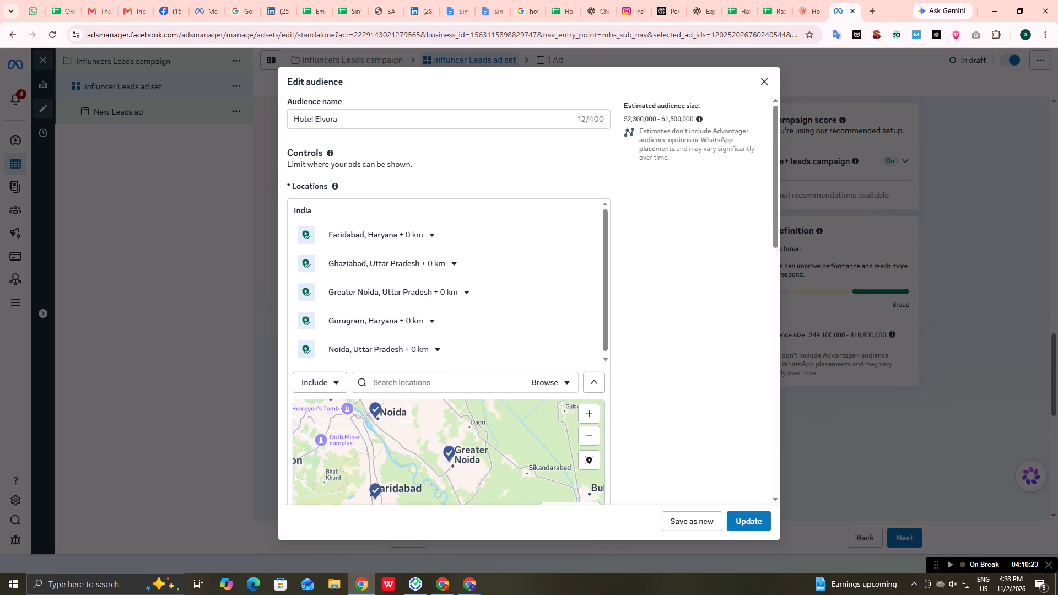
Examine the audience's location map around Greater Noida, Noida and Ghaziabad to check the pinned cities' coverage.
{"action": "scroll", "coordinate": [458, 450], "scroll_direction": "up", "scroll_amount": 1}
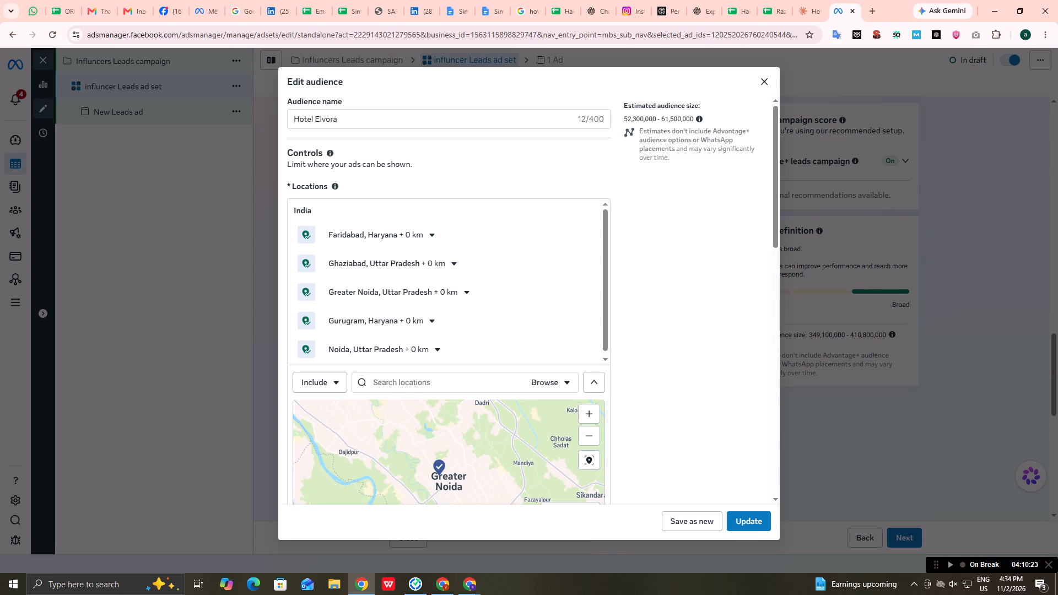
{"action": "scroll", "coordinate": [458, 450], "scroll_direction": "down", "scroll_amount": 1}
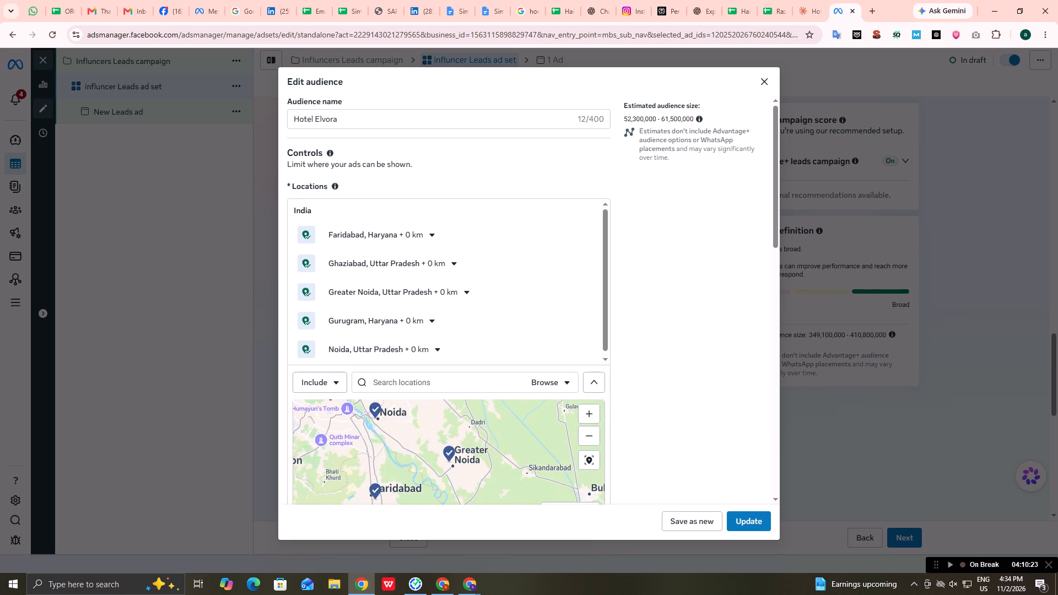
{"action": "left_click_drag", "start_coordinate": [417, 426], "coordinate": [469, 506]}
{"action": "scroll", "coordinate": [460, 431], "scroll_direction": "up", "scroll_amount": 2}
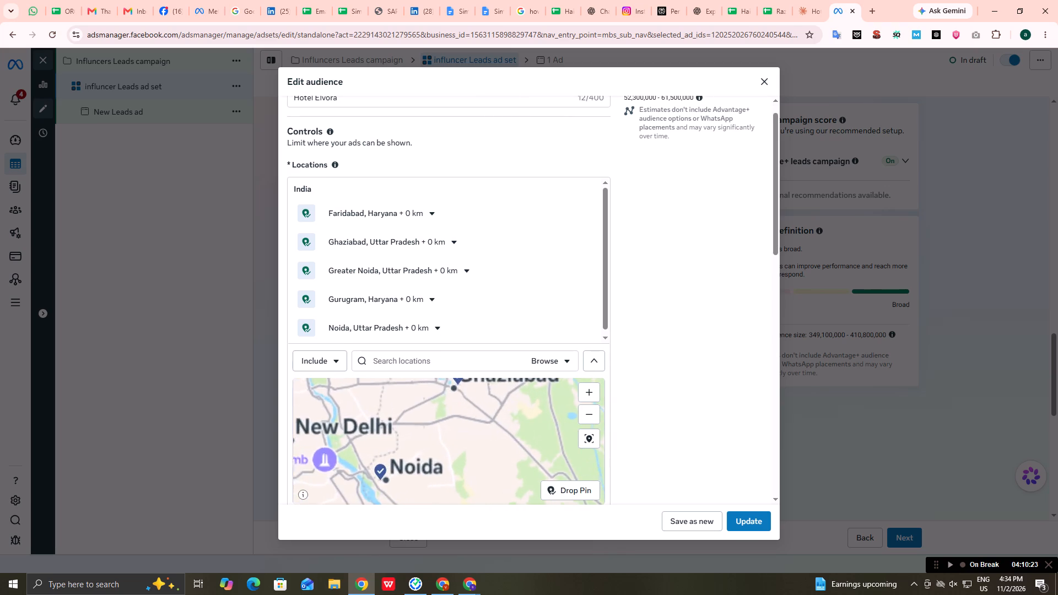
{"action": "left_click_drag", "start_coordinate": [477, 405], "coordinate": [477, 483]}
{"action": "scroll", "coordinate": [478, 470], "scroll_direction": "up", "scroll_amount": 3}
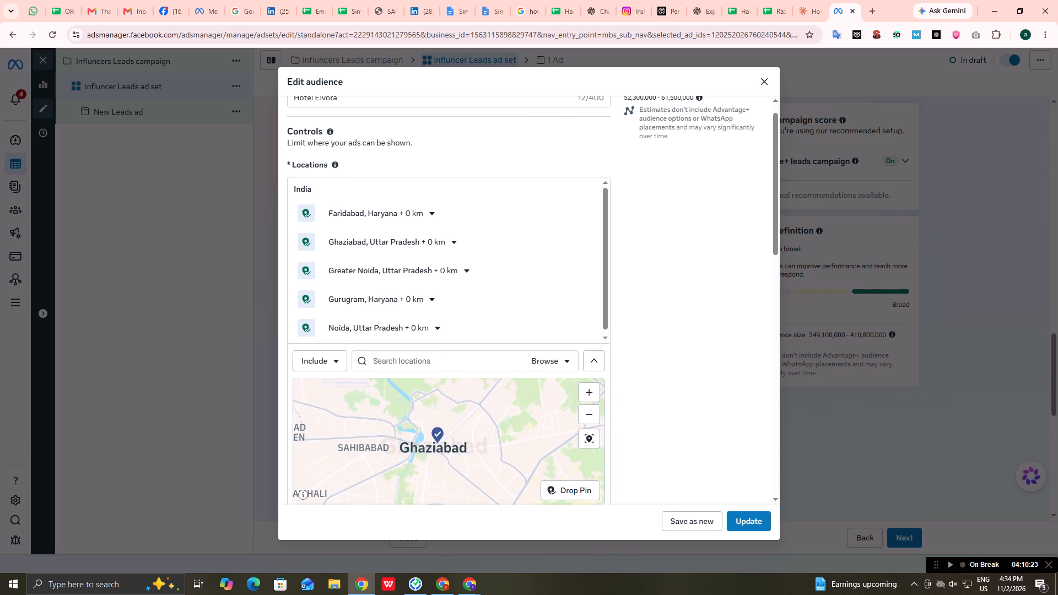
{"action": "scroll", "coordinate": [478, 470], "scroll_direction": "up", "scroll_amount": 1}
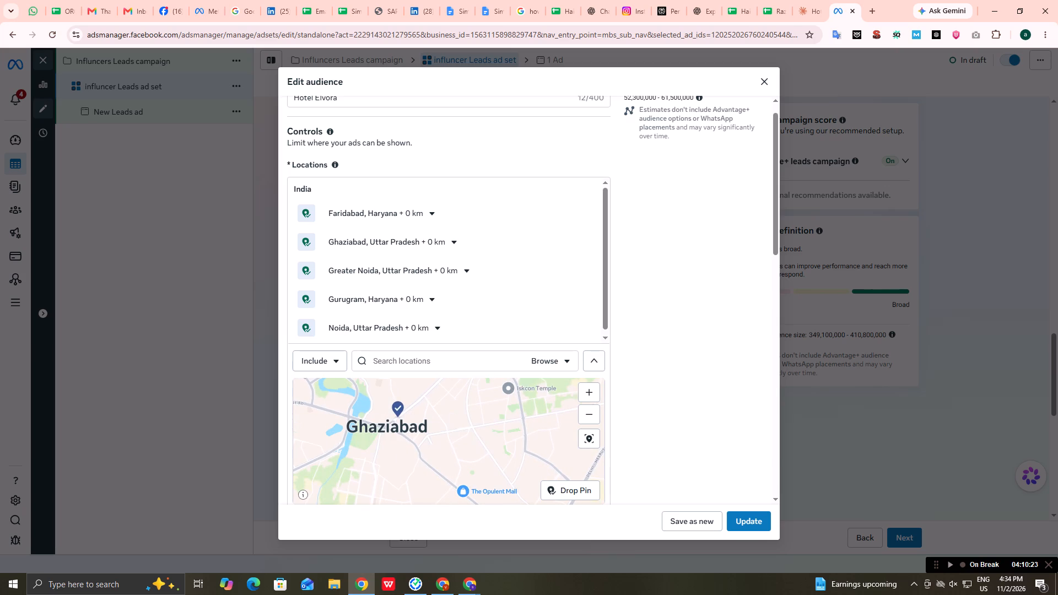
{"action": "scroll", "coordinate": [478, 470], "scroll_direction": "up", "scroll_amount": 2}
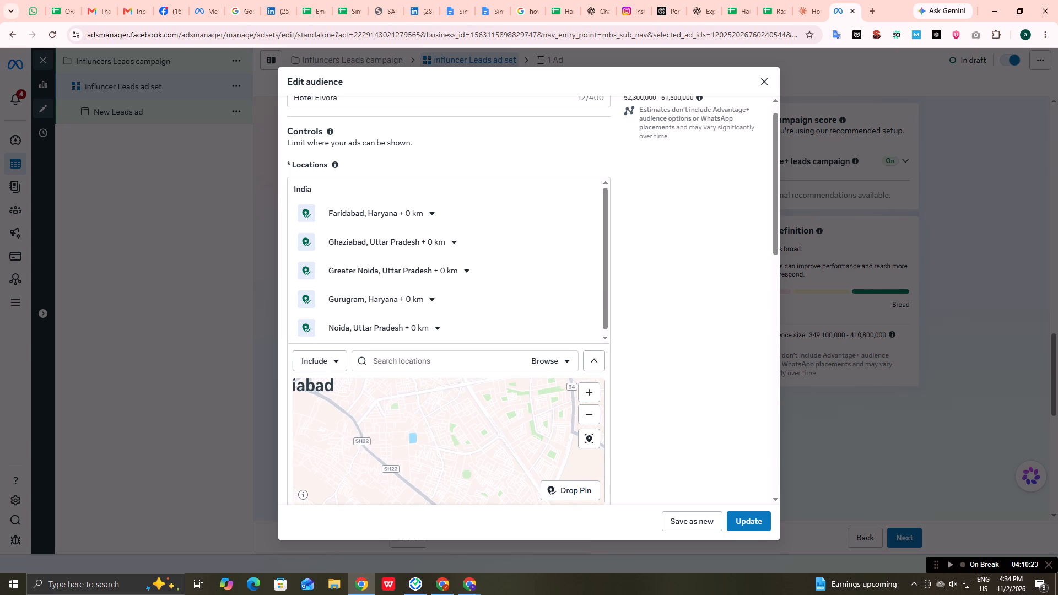
{"action": "scroll", "coordinate": [478, 470], "scroll_direction": "down", "scroll_amount": 2}
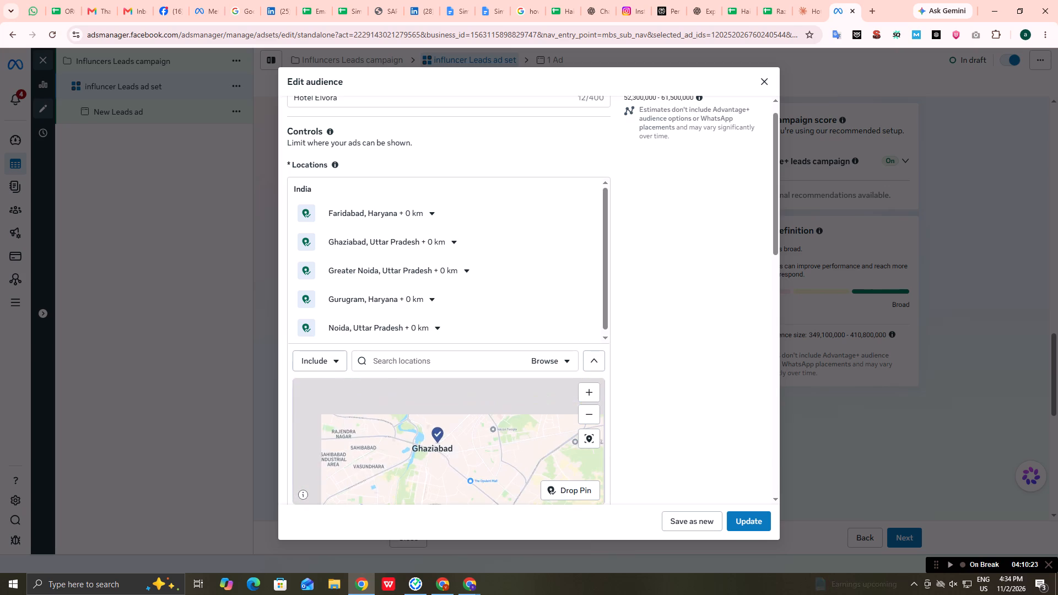
{"action": "scroll", "coordinate": [312, 445], "scroll_direction": "down", "scroll_amount": 2}
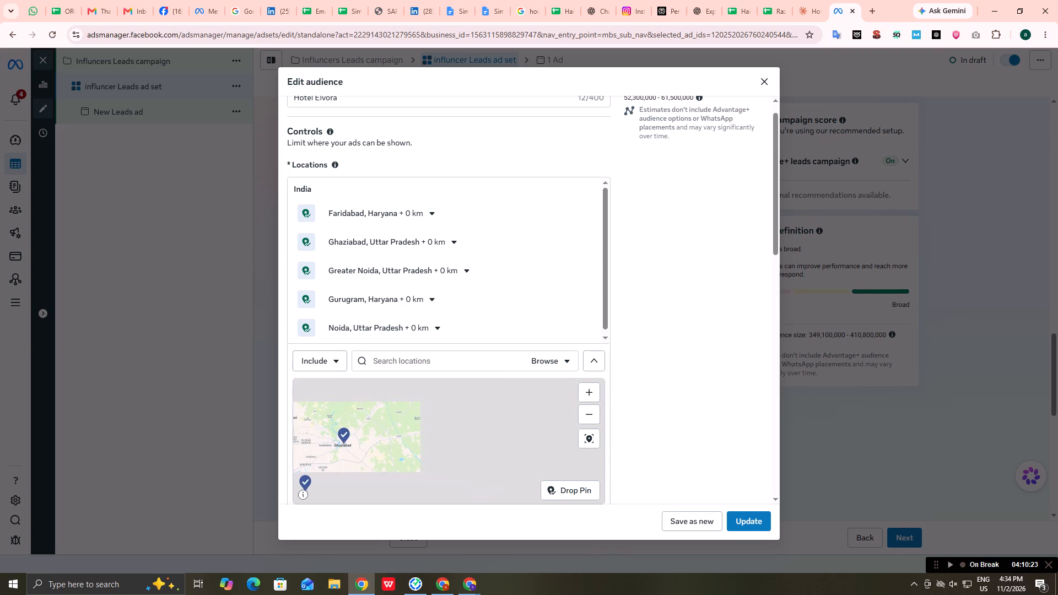
{"action": "scroll", "coordinate": [314, 443], "scroll_direction": "up", "scroll_amount": 1}
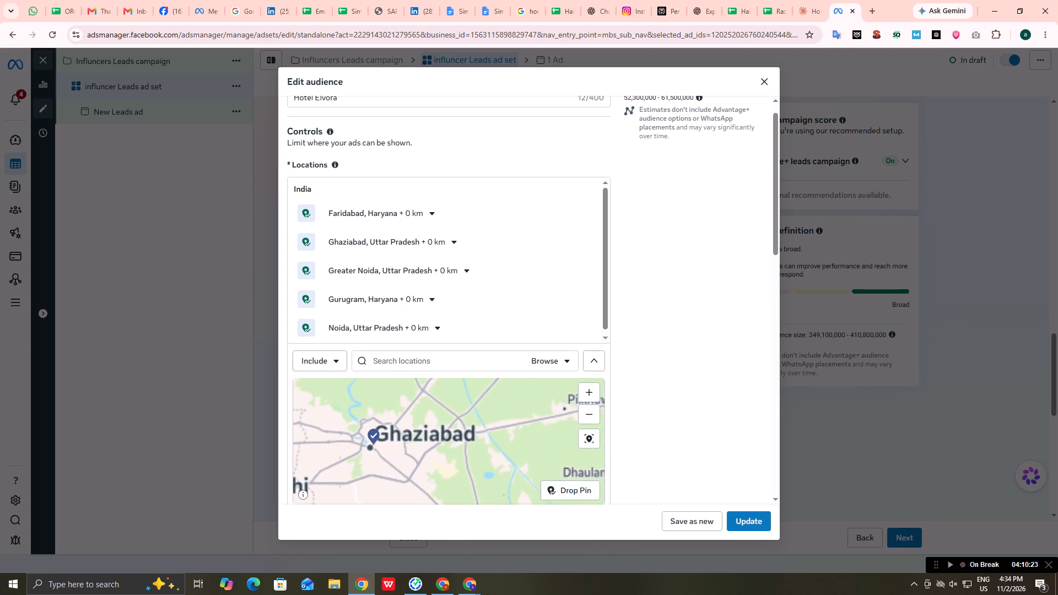
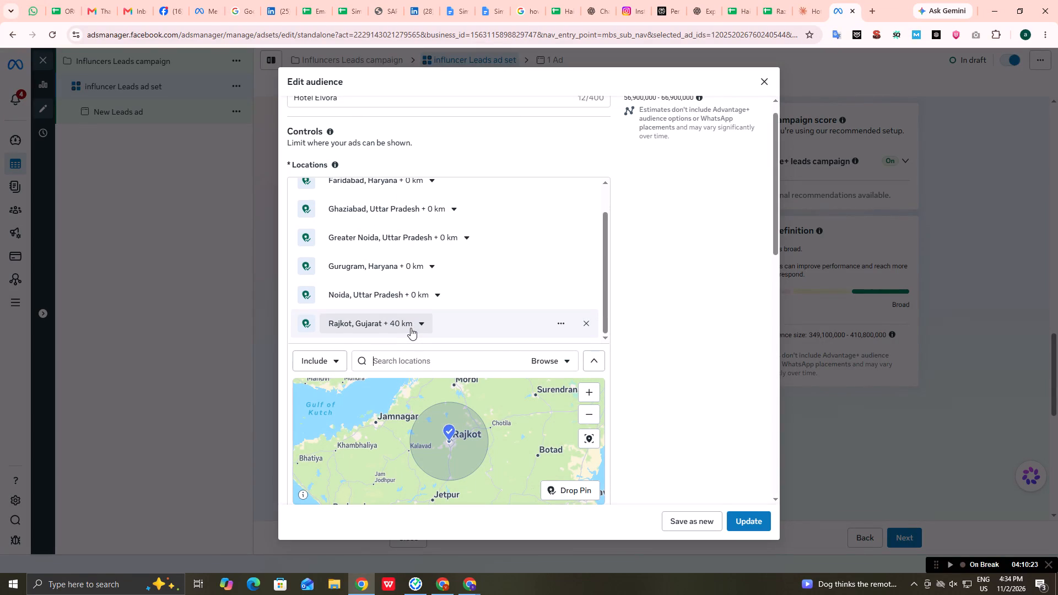
Open the radius options for the Rajkot, Gujarat location in the Hotel Elvora audience.
{"action": "left_click", "coordinate": [411, 324]}
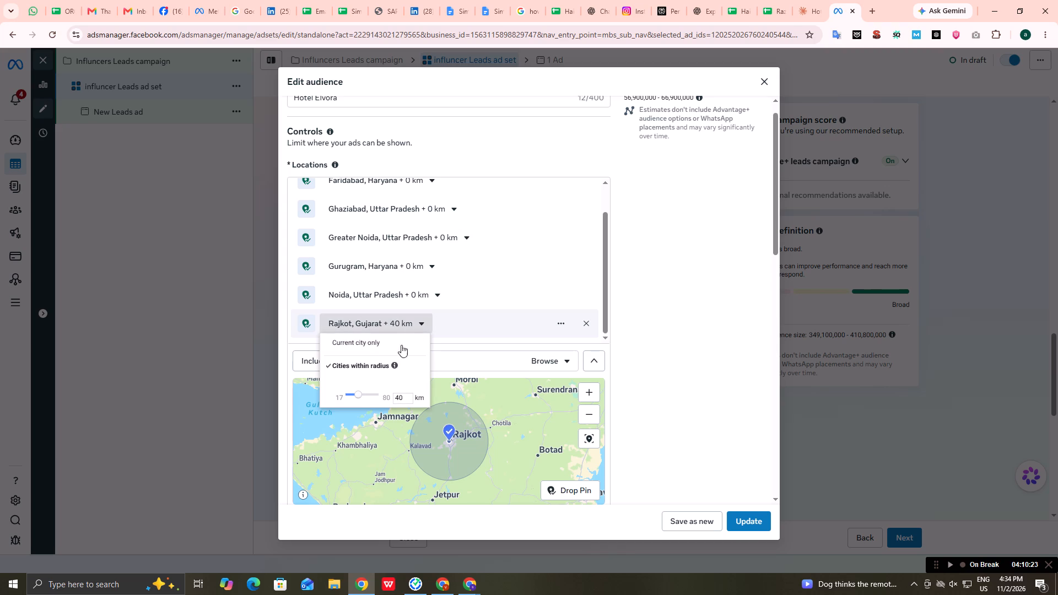
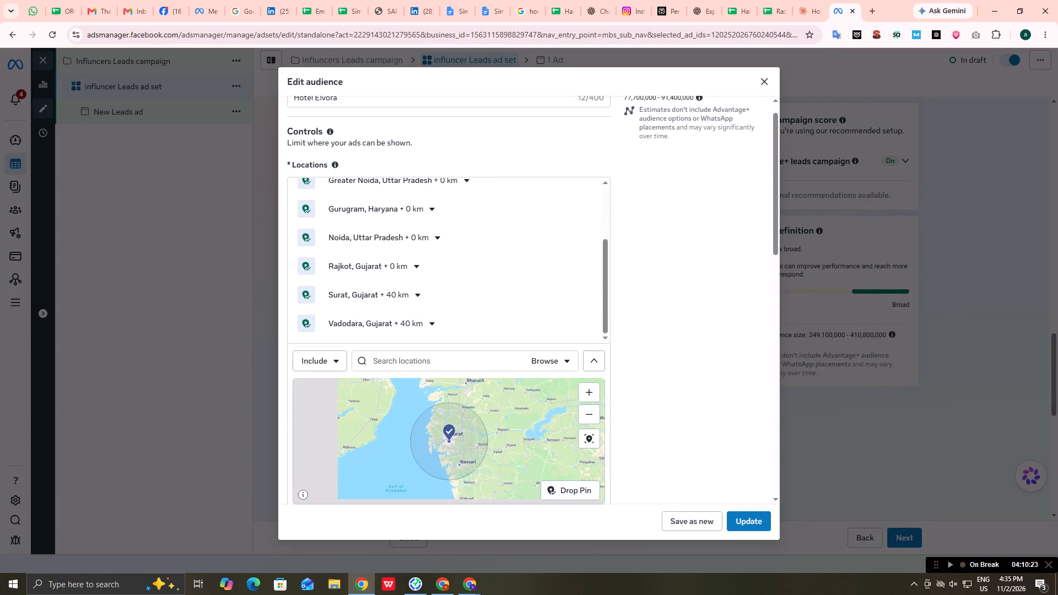
Examine the Hotel Elvora audience's location map from Surat and Vadodara across Rajkot and northward past Ahmedabad, checking the targeted pins and radius coverage.
{"action": "left_click_drag", "start_coordinate": [580, 385], "coordinate": [532, 457]}
{"action": "left_click_drag", "start_coordinate": [533, 419], "coordinate": [521, 442]}
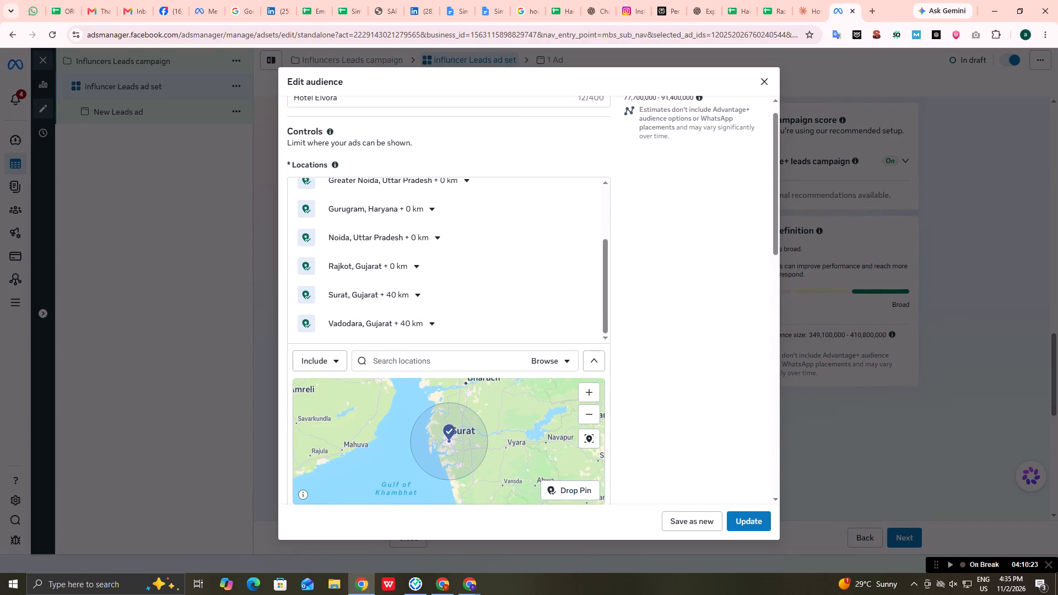
{"action": "left_click_drag", "start_coordinate": [521, 442], "coordinate": [509, 467]}
{"action": "left_click_drag", "start_coordinate": [535, 425], "coordinate": [497, 499]}
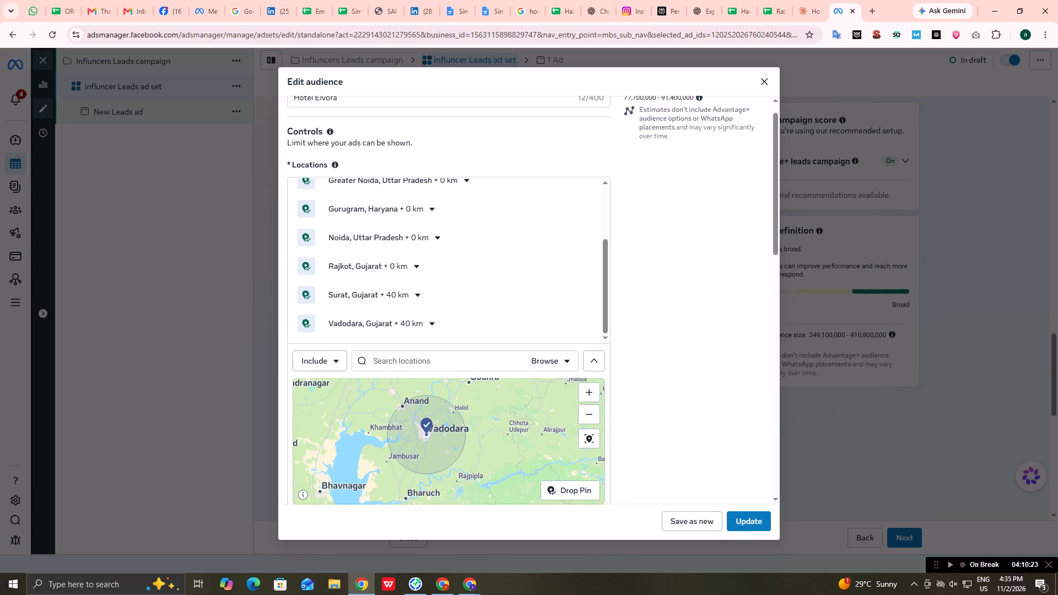
{"action": "left_click_drag", "start_coordinate": [535, 414], "coordinate": [496, 493]}
{"action": "scroll", "coordinate": [495, 474], "scroll_direction": "down", "scroll_amount": 1}
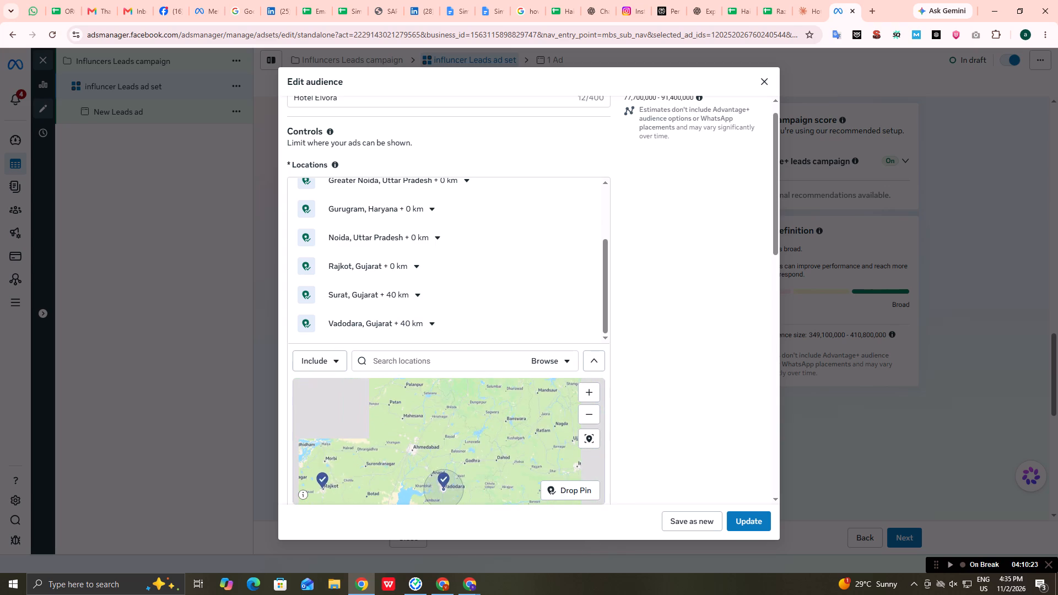
{"action": "scroll", "coordinate": [495, 474], "scroll_direction": "down", "scroll_amount": 1}
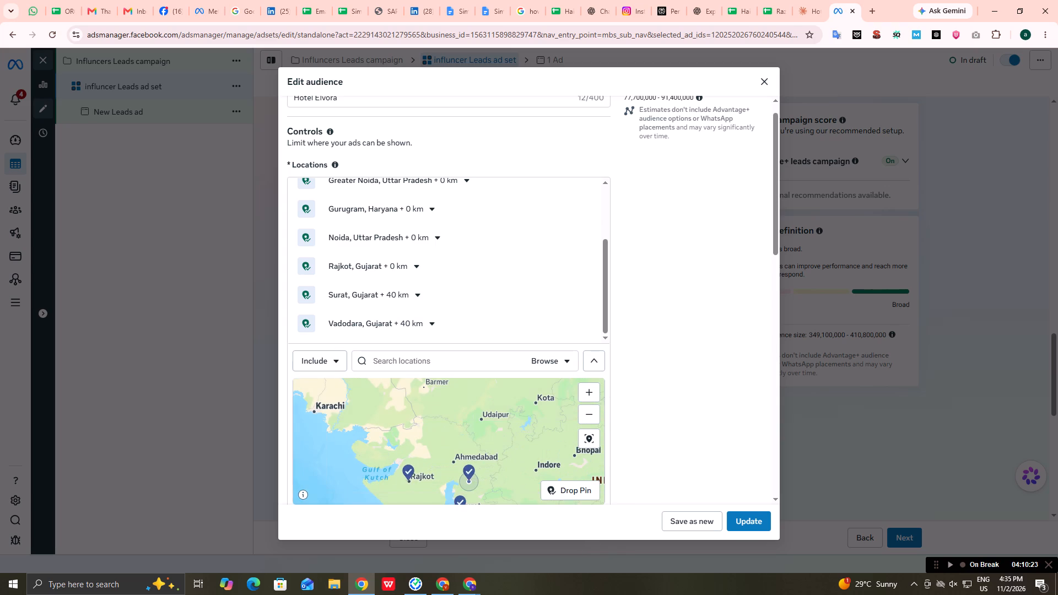
{"action": "scroll", "coordinate": [495, 474], "scroll_direction": "up", "scroll_amount": 1}
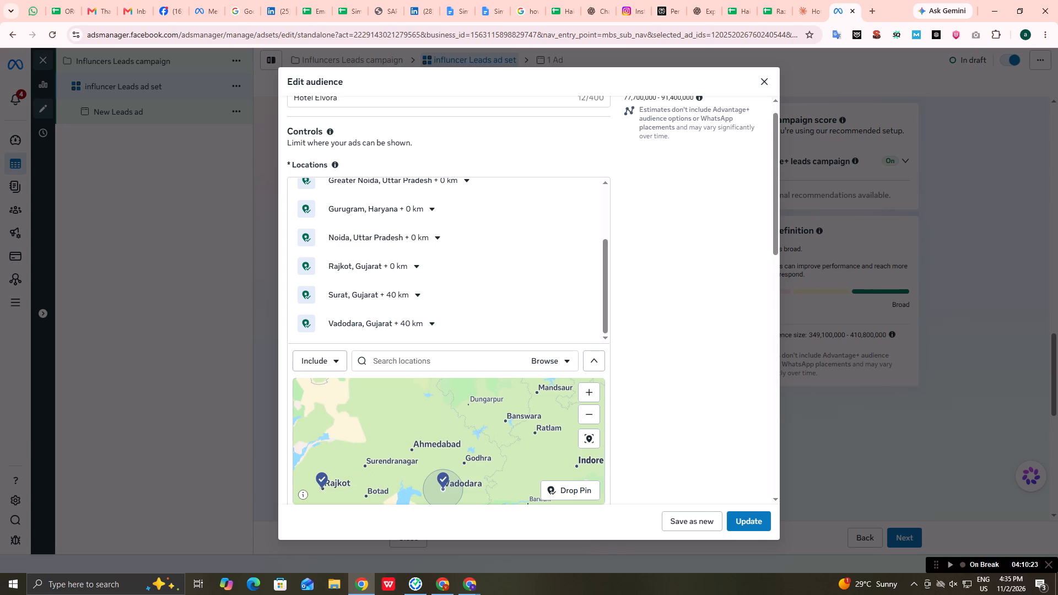
{"action": "left_click_drag", "start_coordinate": [511, 431], "coordinate": [502, 441]}
{"action": "left_click_drag", "start_coordinate": [502, 441], "coordinate": [474, 463]}
{"action": "left_click_drag", "start_coordinate": [511, 426], "coordinate": [503, 435]}
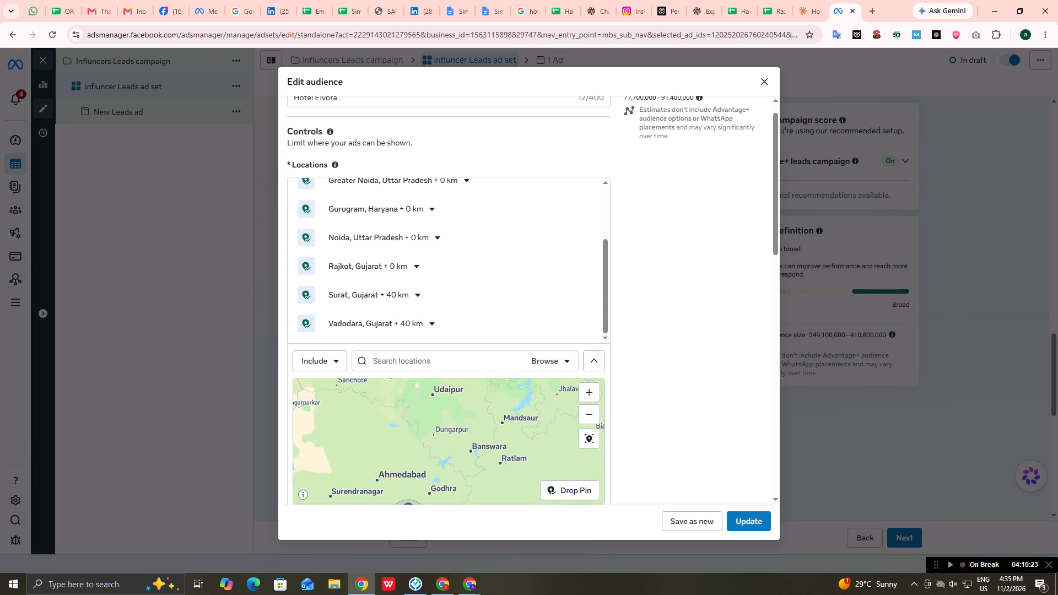
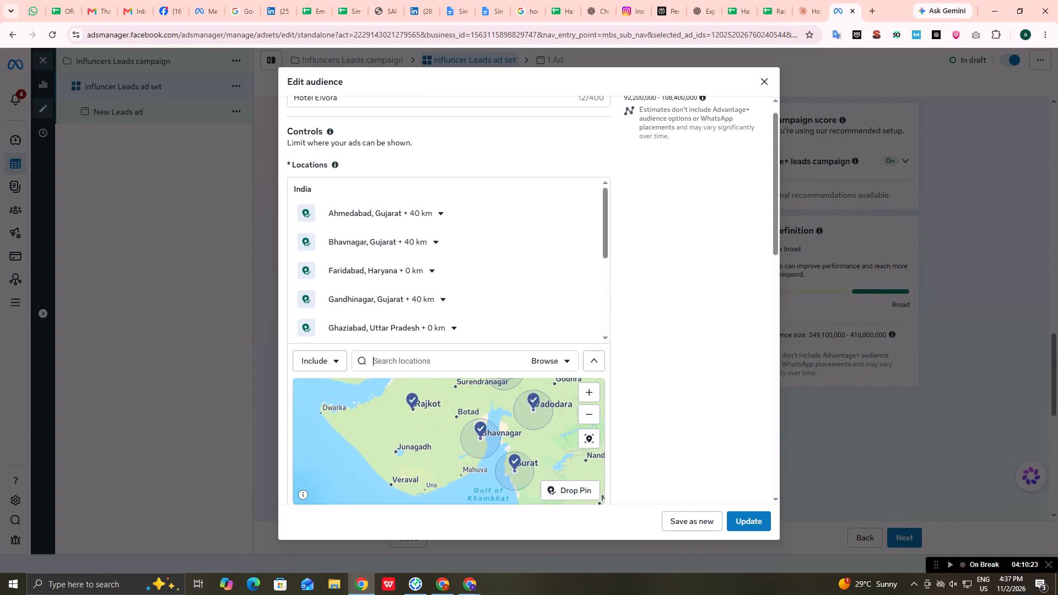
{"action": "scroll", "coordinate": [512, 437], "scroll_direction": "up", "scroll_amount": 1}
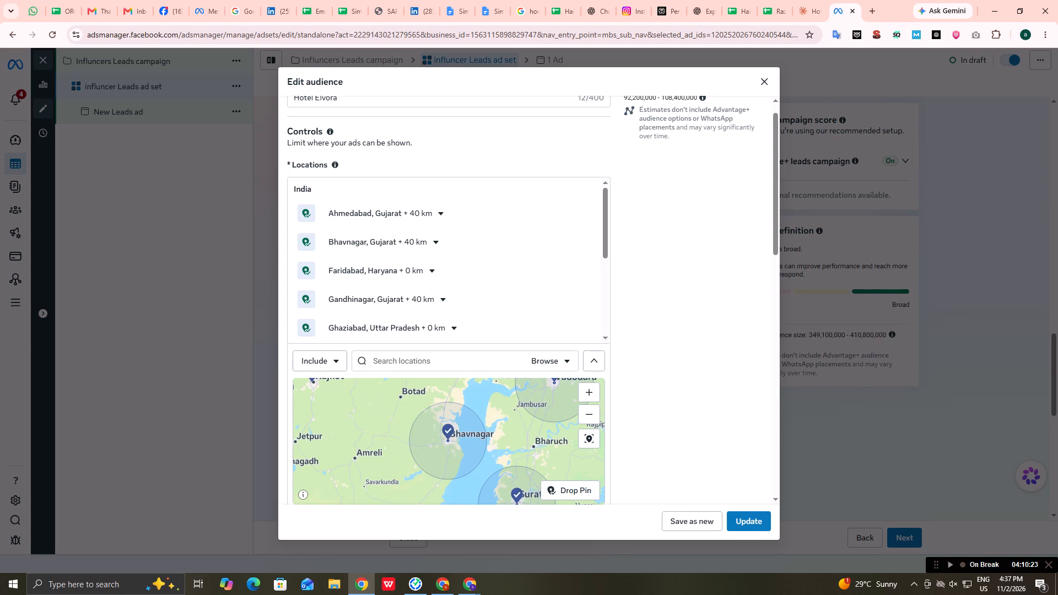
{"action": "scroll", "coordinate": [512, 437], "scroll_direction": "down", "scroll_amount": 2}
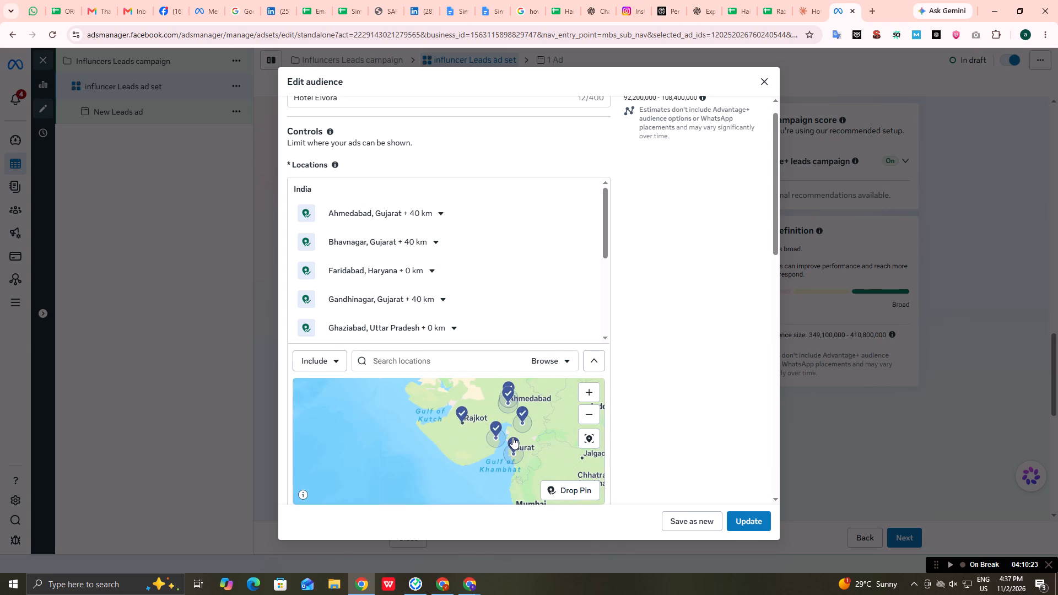
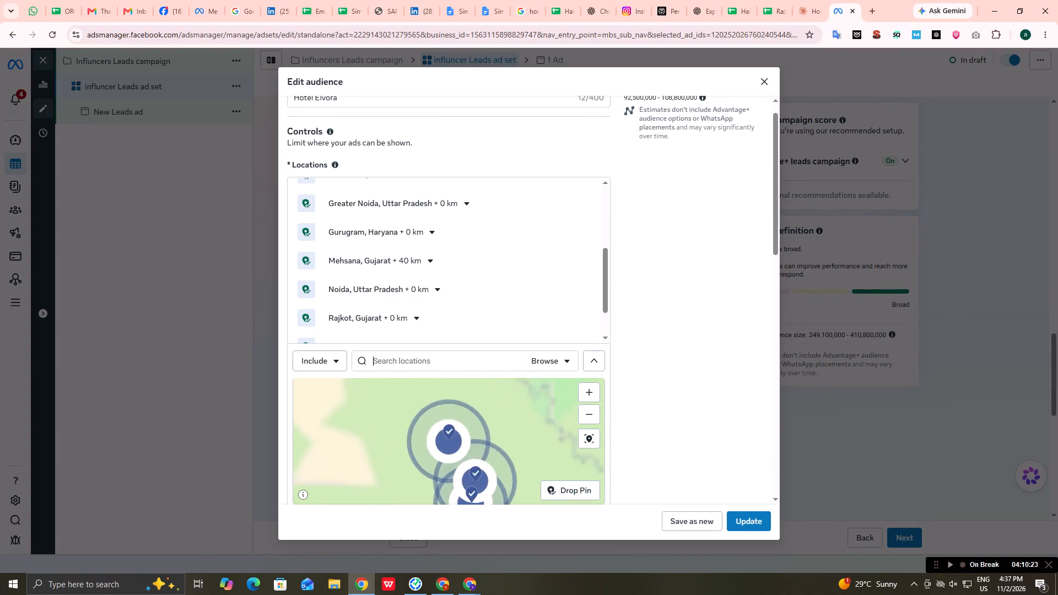
Limit the Mehsana and Gandhinagar locations in the Hotel Elvora audience to the current city only.
{"action": "scroll", "coordinate": [504, 445], "scroll_direction": "down", "scroll_amount": 1}
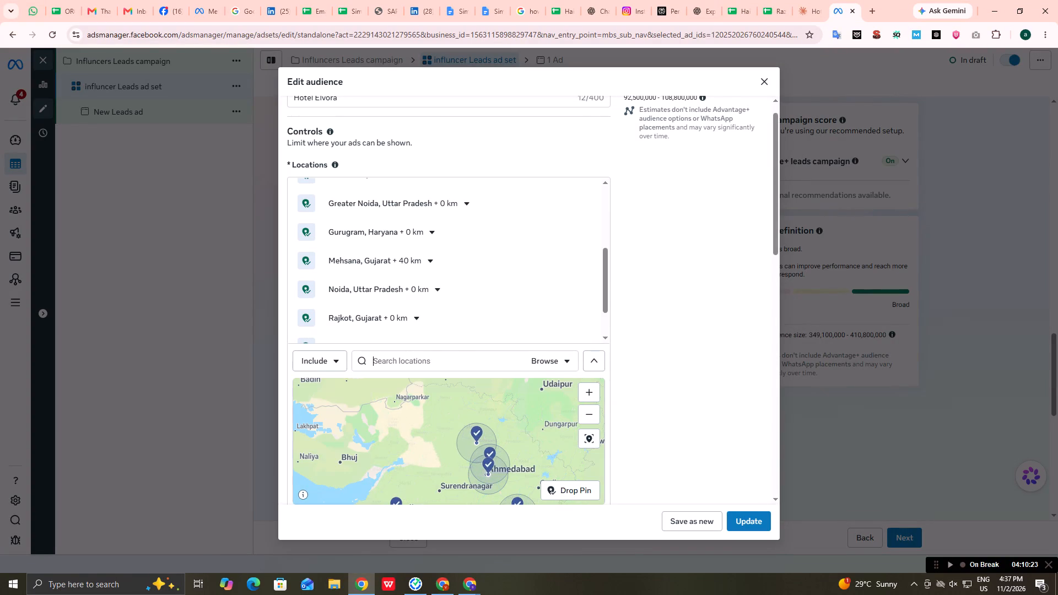
{"action": "scroll", "coordinate": [504, 445], "scroll_direction": "up", "scroll_amount": 1}
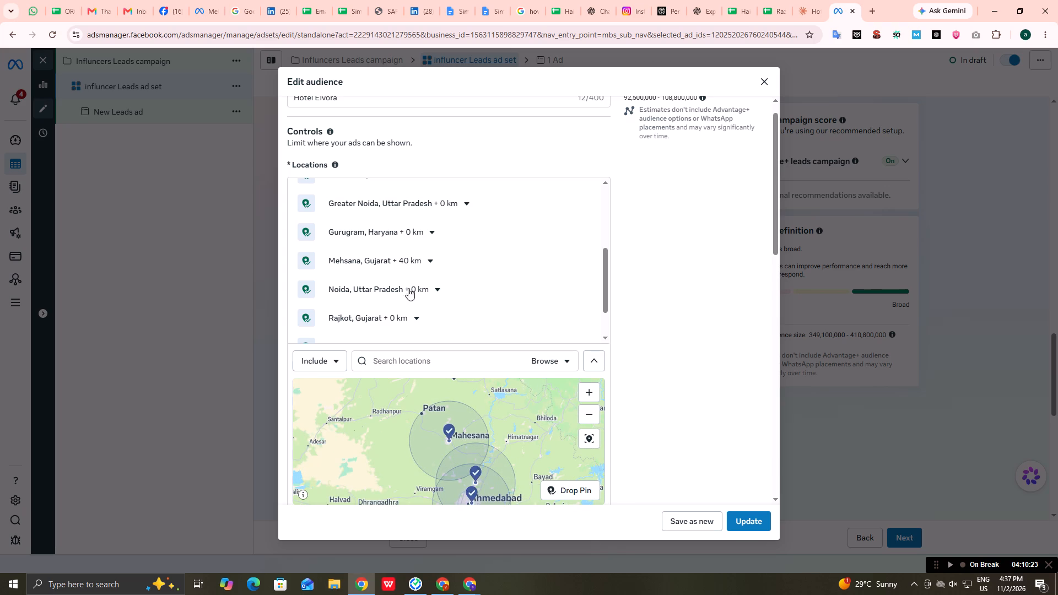
{"action": "left_click", "coordinate": [430, 262]}
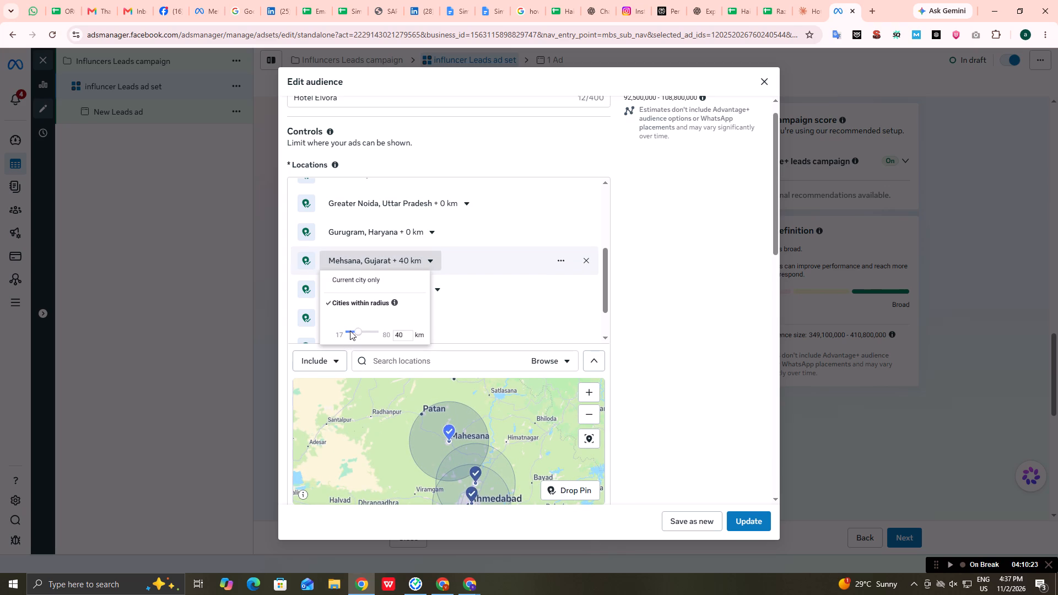
{"action": "left_click", "coordinate": [352, 285]}
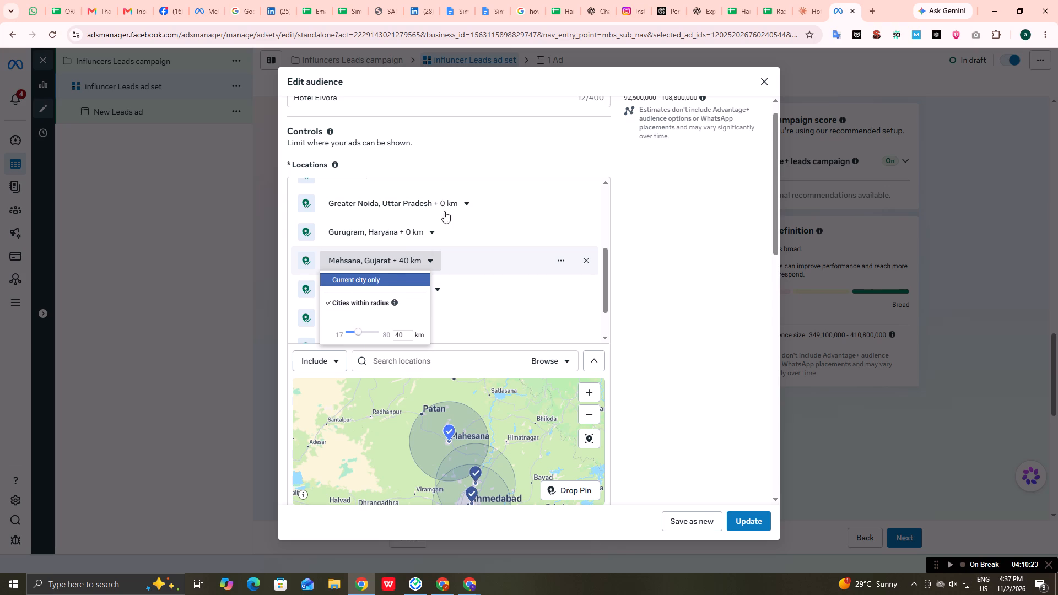
{"action": "left_click", "coordinate": [444, 295]}
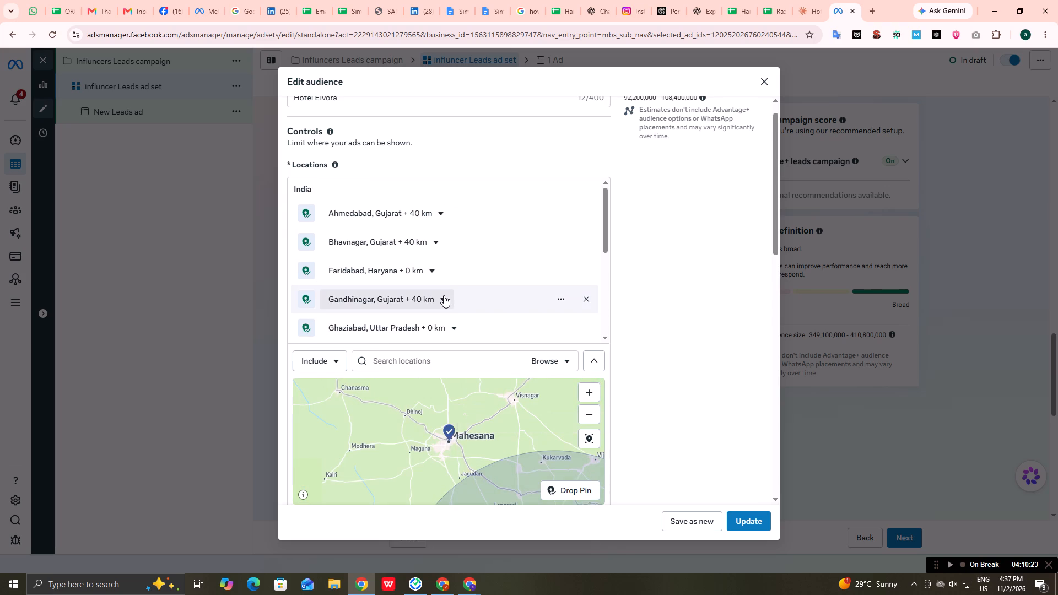
{"action": "left_click", "coordinate": [376, 319]}
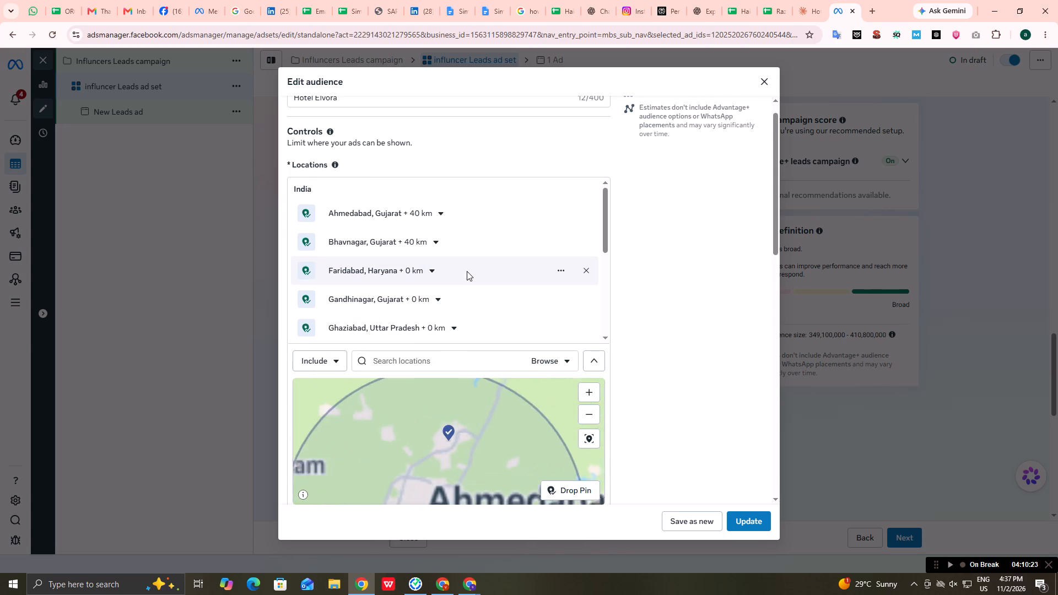
Limit the Bhavnagar and Ahmedabad locations to the current city only, without a surrounding radius.
{"action": "left_click", "coordinate": [398, 242]}
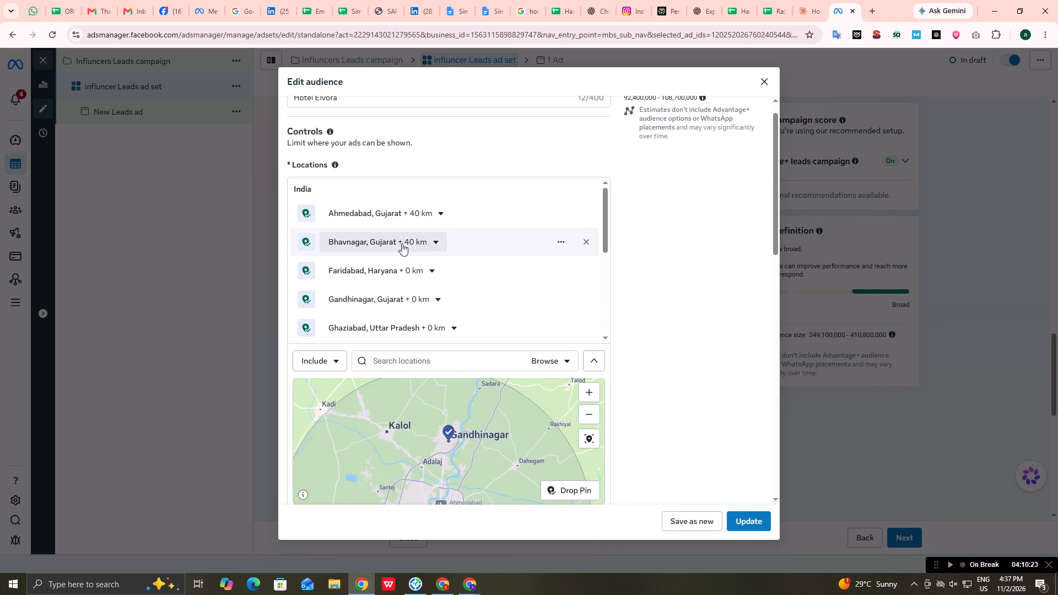
{"action": "left_click", "coordinate": [387, 261]}
{"action": "left_click", "coordinate": [437, 216]}
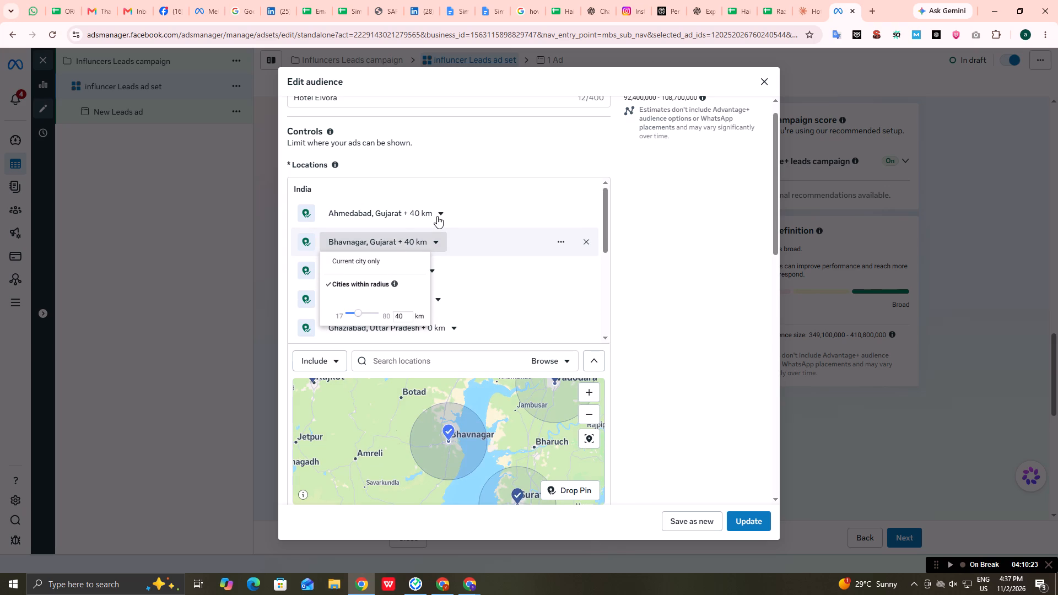
{"action": "left_click", "coordinate": [364, 261]}
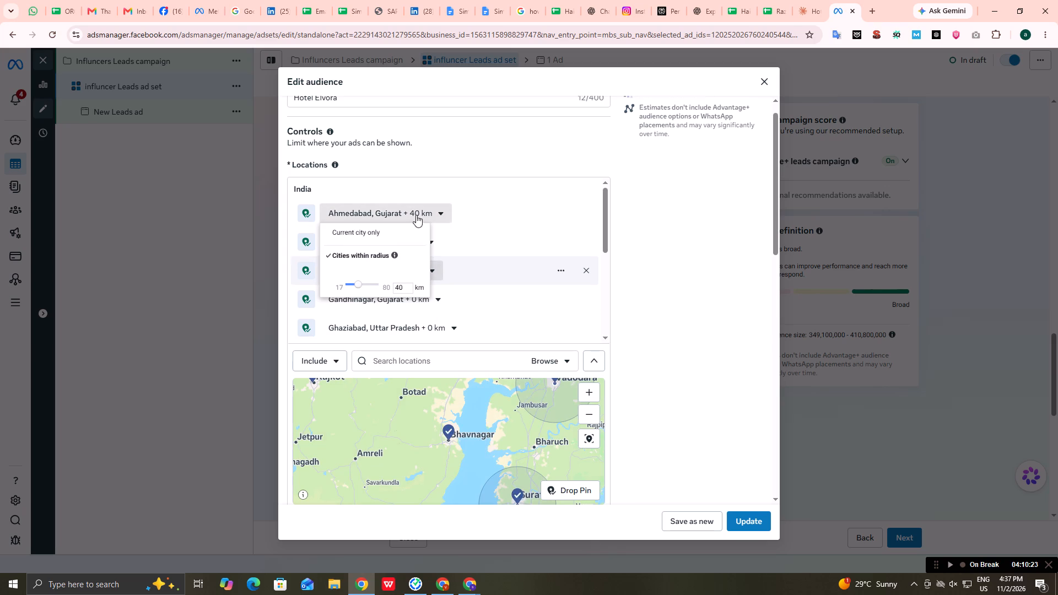
{"action": "left_click", "coordinate": [365, 236]}
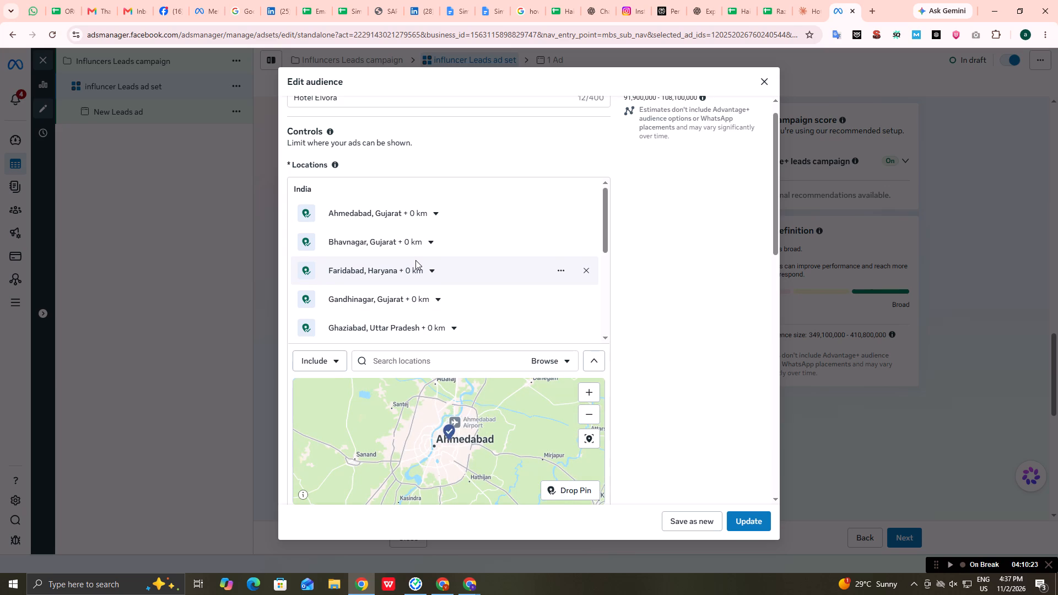
Limit the Surat and Vadodara locations to the current city only, without a surrounding radius.
{"action": "scroll", "coordinate": [415, 260], "scroll_direction": "down", "scroll_amount": 5}
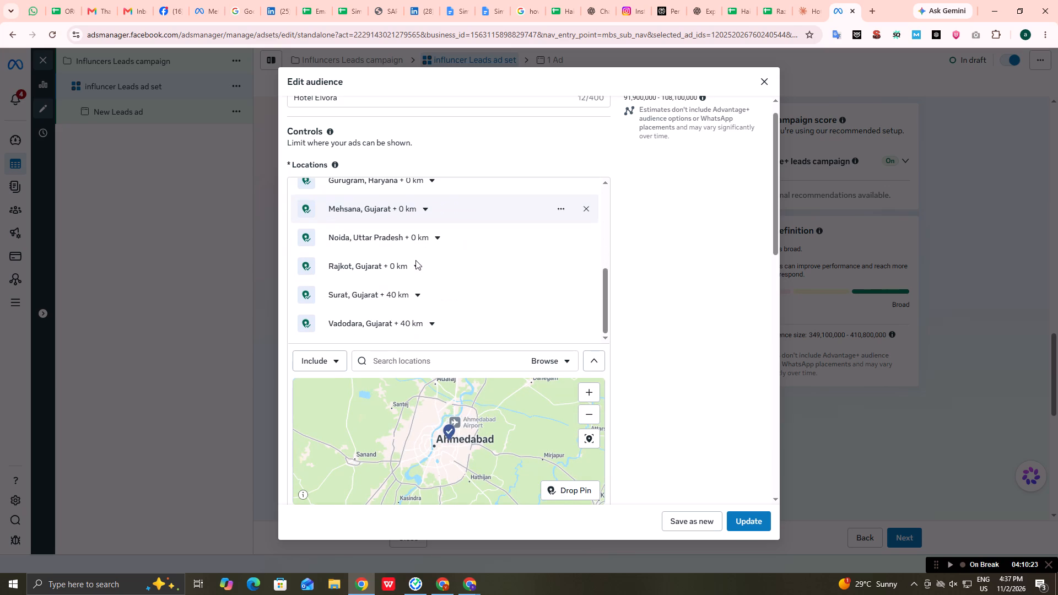
{"action": "left_click", "coordinate": [406, 293]}
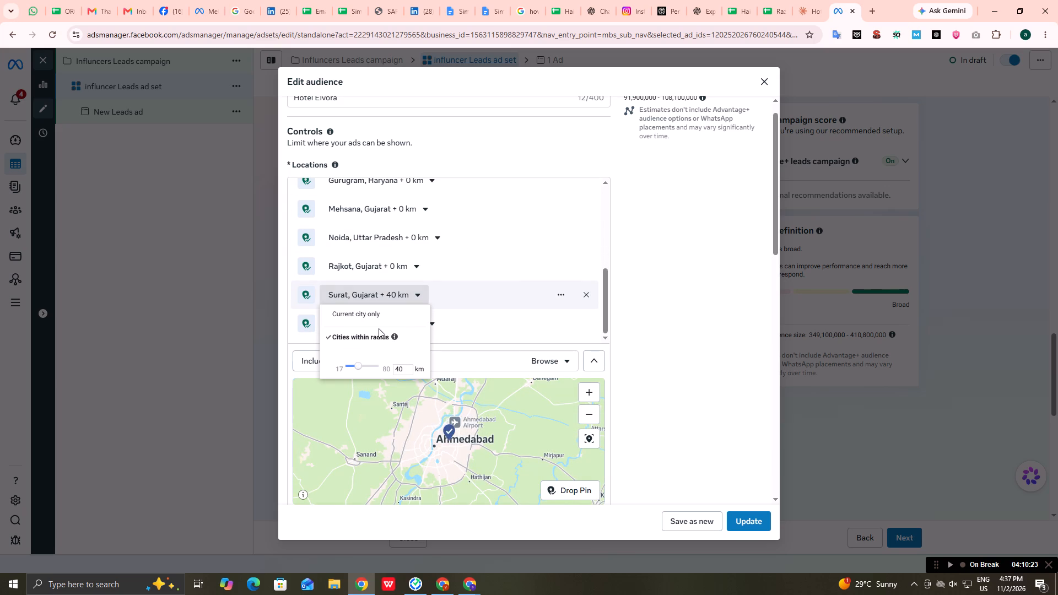
{"action": "left_click", "coordinate": [364, 311]}
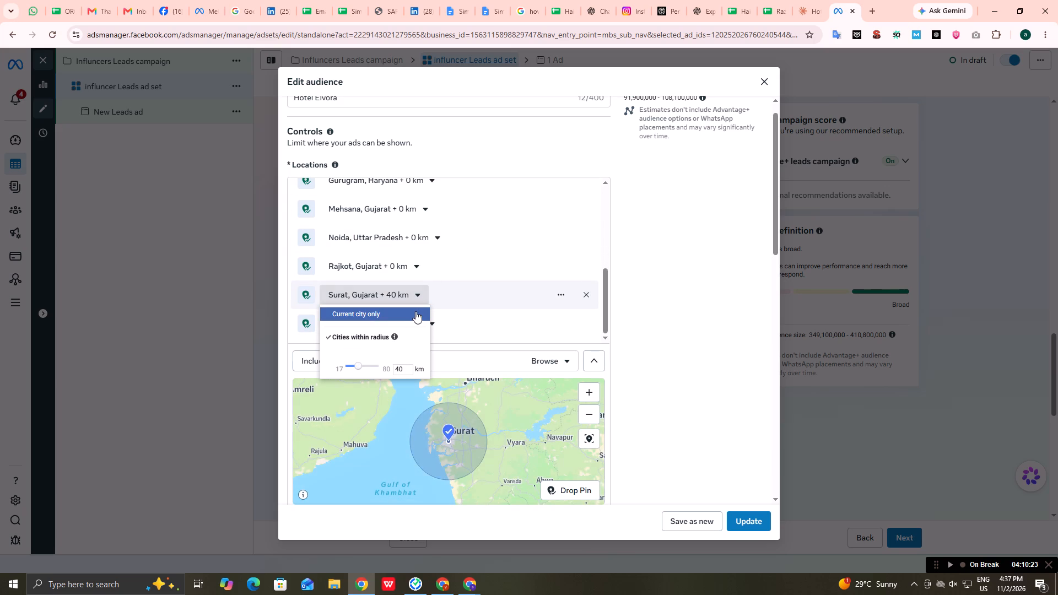
{"action": "scroll", "coordinate": [426, 321], "scroll_direction": "down", "scroll_amount": 5}
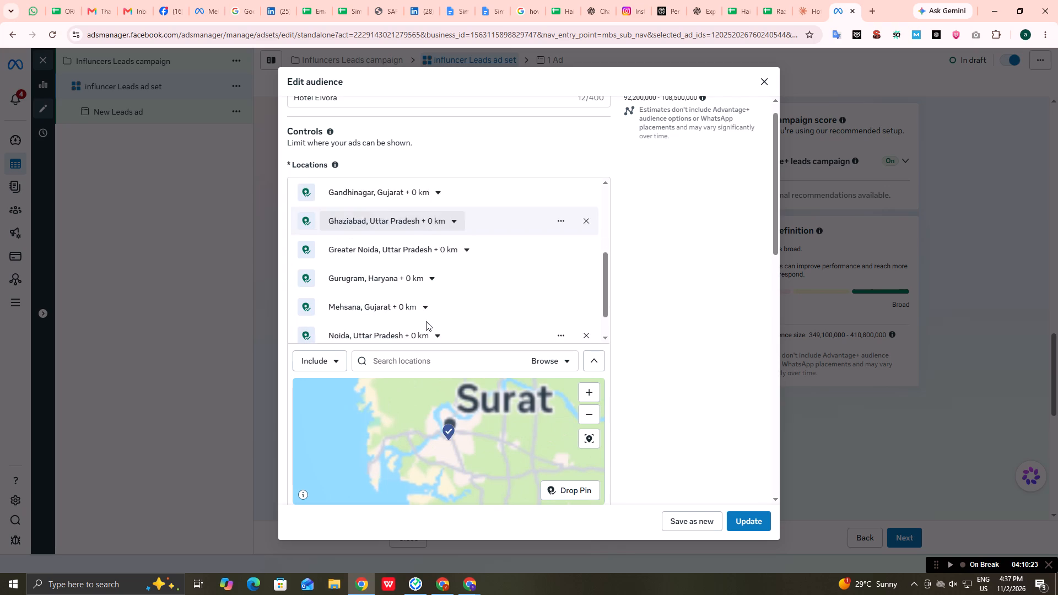
{"action": "scroll", "coordinate": [426, 321], "scroll_direction": "down", "scroll_amount": 2}
{"action": "left_click", "coordinate": [404, 322]}
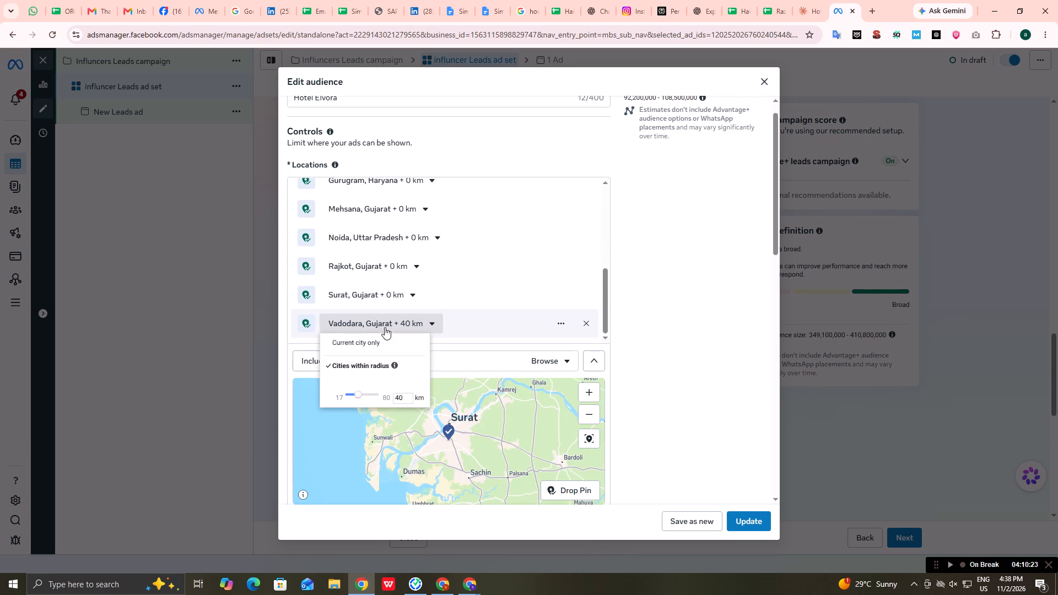
{"action": "left_click", "coordinate": [368, 336]}
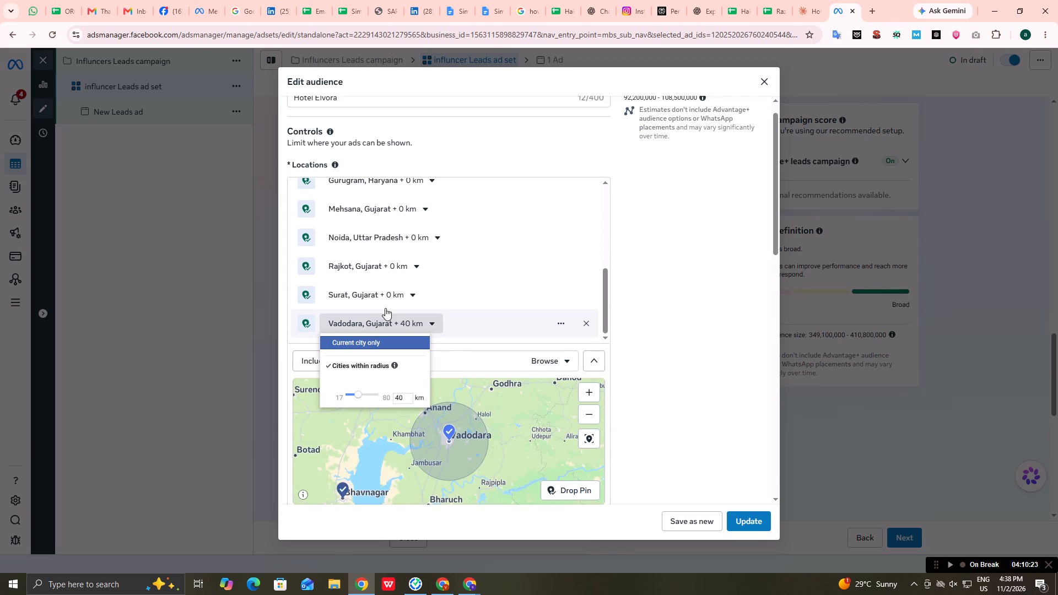
{"action": "scroll", "coordinate": [385, 308], "scroll_direction": "up", "scroll_amount": 3}
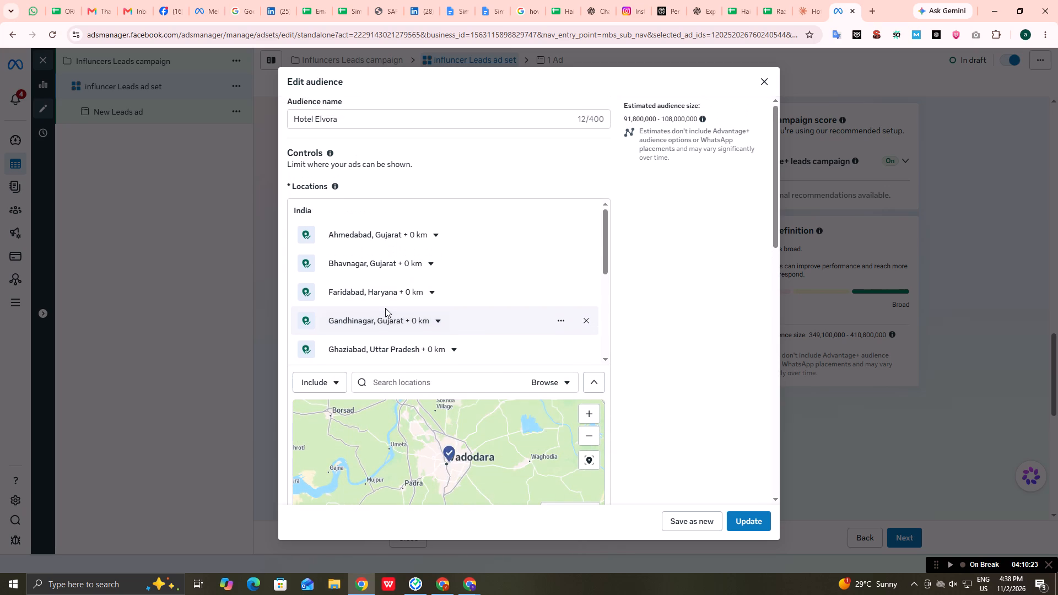
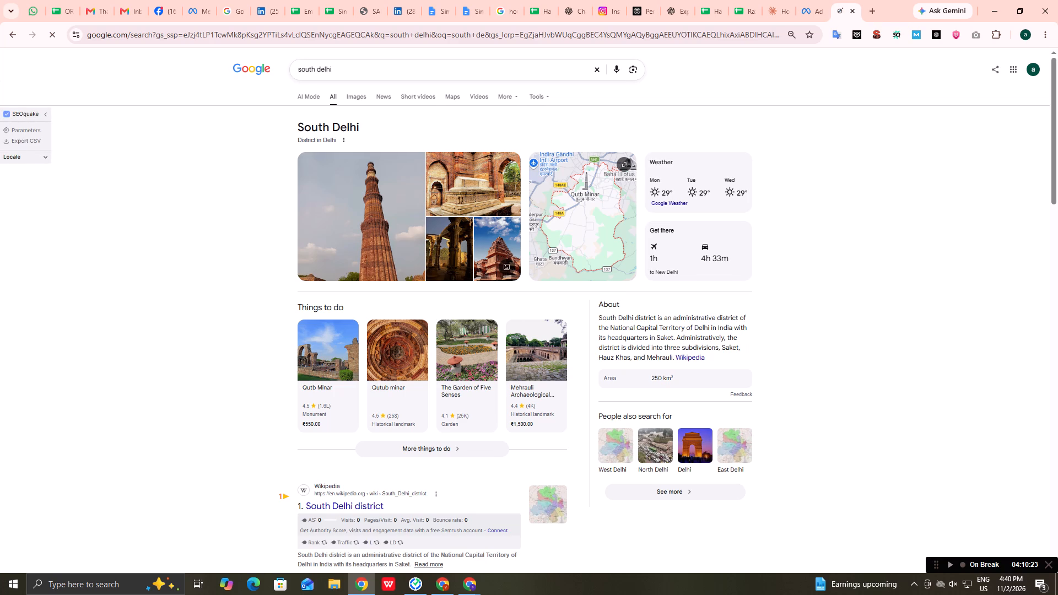
Open the related Google search for West Delhi from the South Delhi results.
{"action": "left_click", "coordinate": [612, 452]}
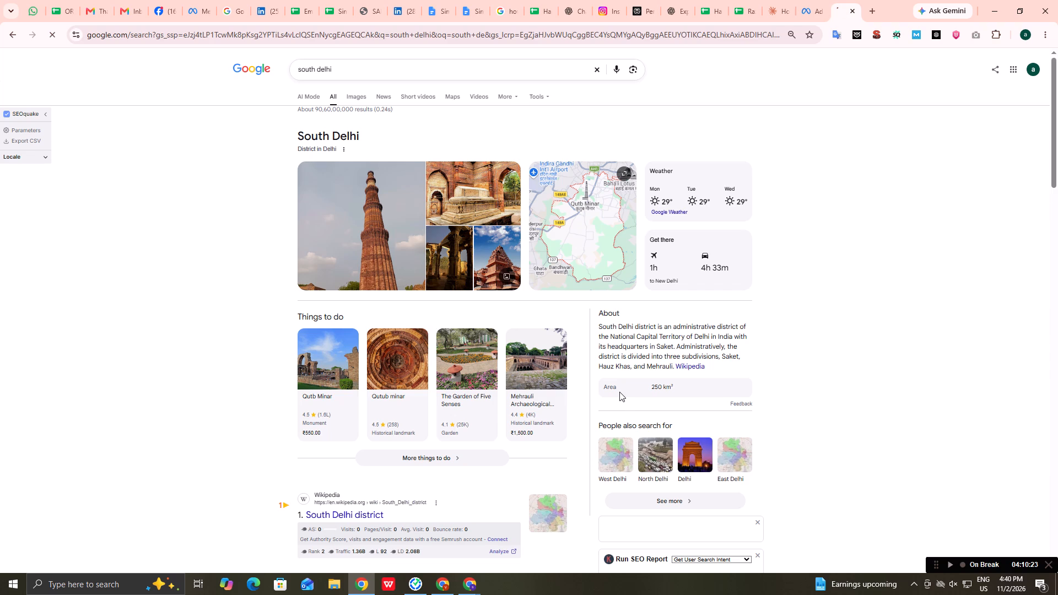
{"action": "key", "text": "Escape"}
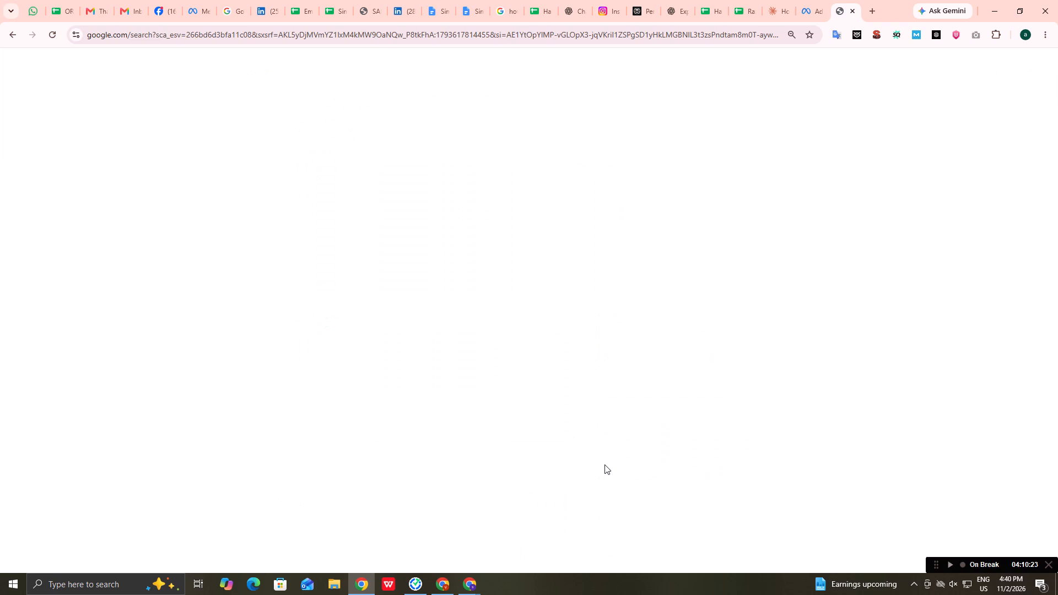
{"action": "left_click", "coordinate": [818, 6]}
{"action": "left_click", "coordinate": [840, 0]}
{"action": "scroll", "coordinate": [571, 405], "scroll_direction": "down", "scroll_amount": 2}
Switch to Ads Manager and set Ludhiana, Jalandhar and Amritsar to current city only in the Hotel Elvora audience's locations.
{"action": "left_click", "coordinate": [821, 1]}
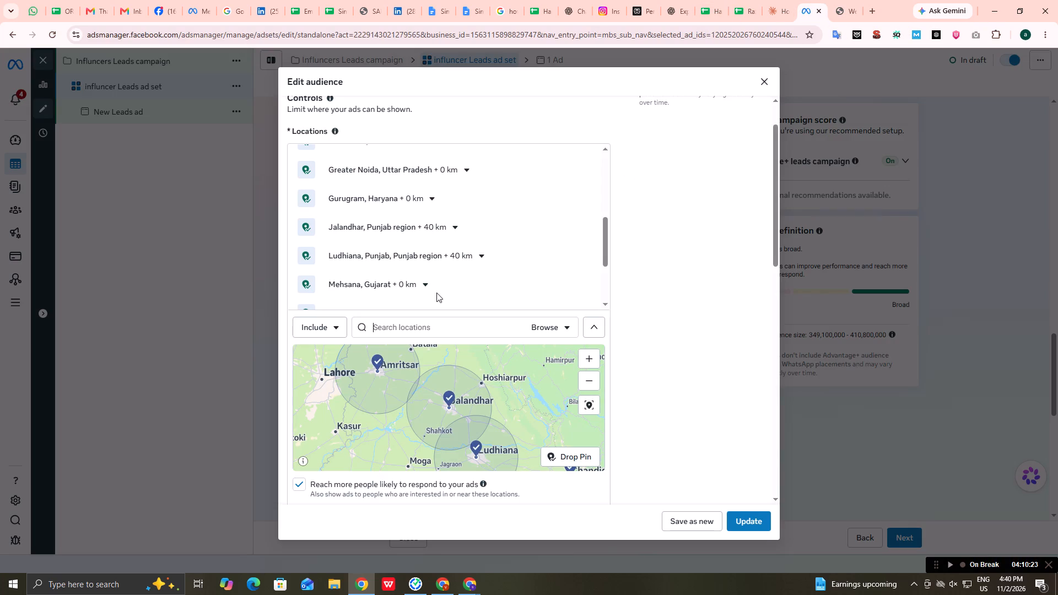
{"action": "left_click", "coordinate": [474, 252]}
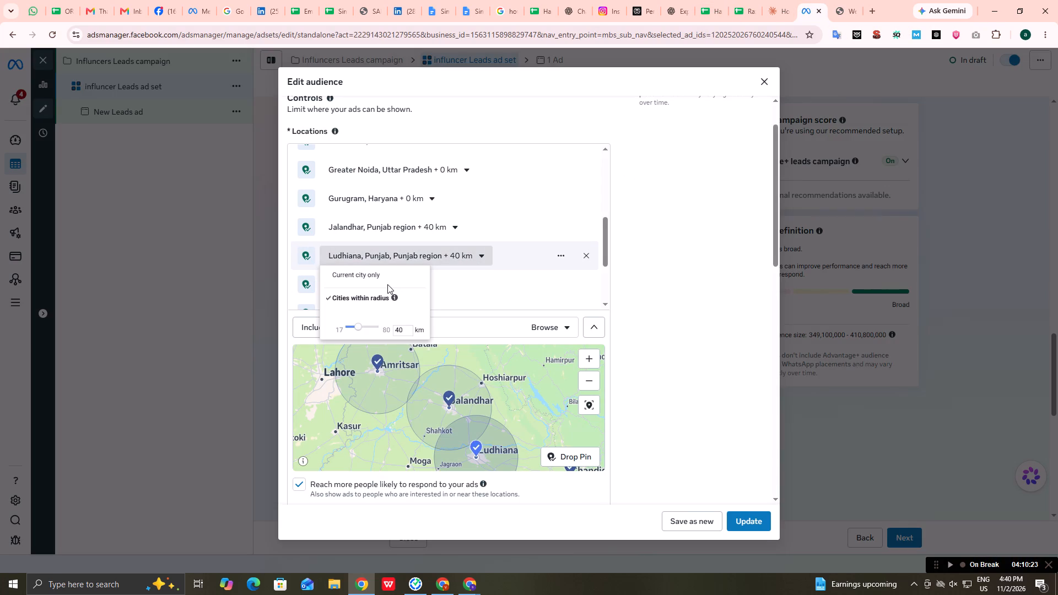
{"action": "left_click", "coordinate": [384, 282]}
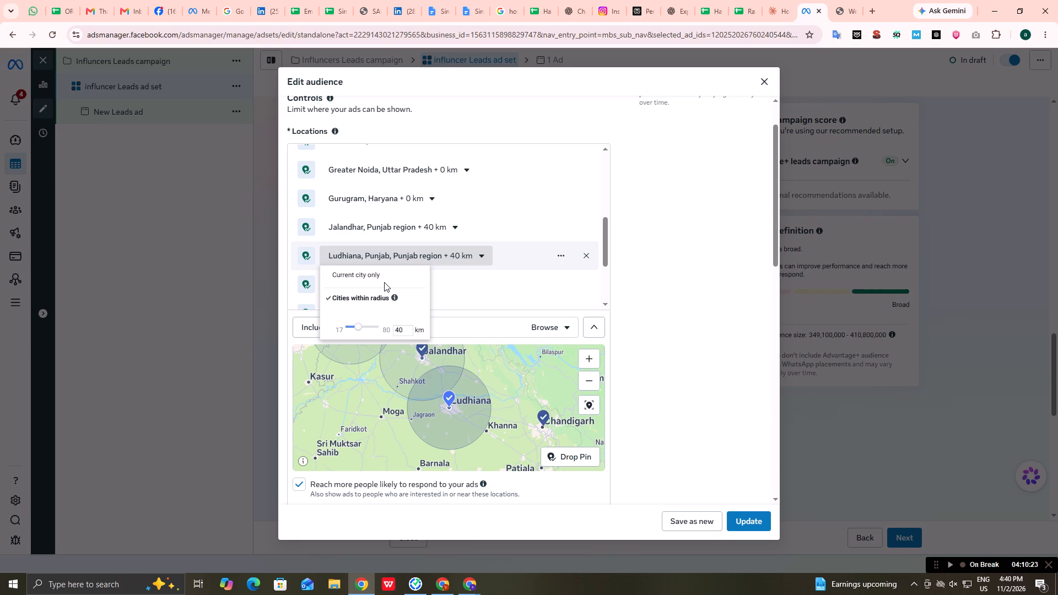
{"action": "left_click", "coordinate": [335, 273]}
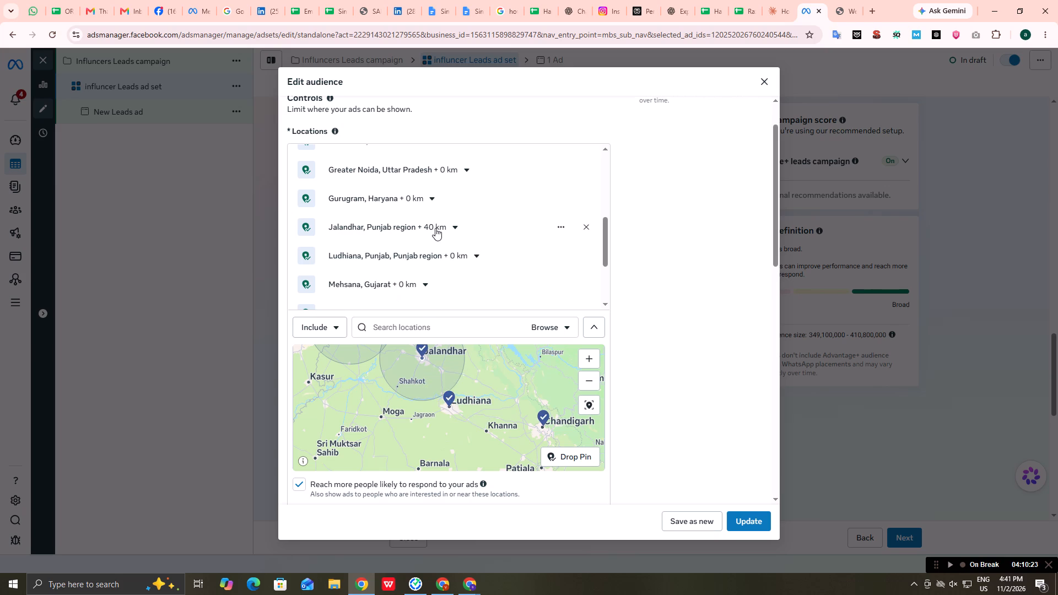
{"action": "left_click", "coordinate": [435, 228]}
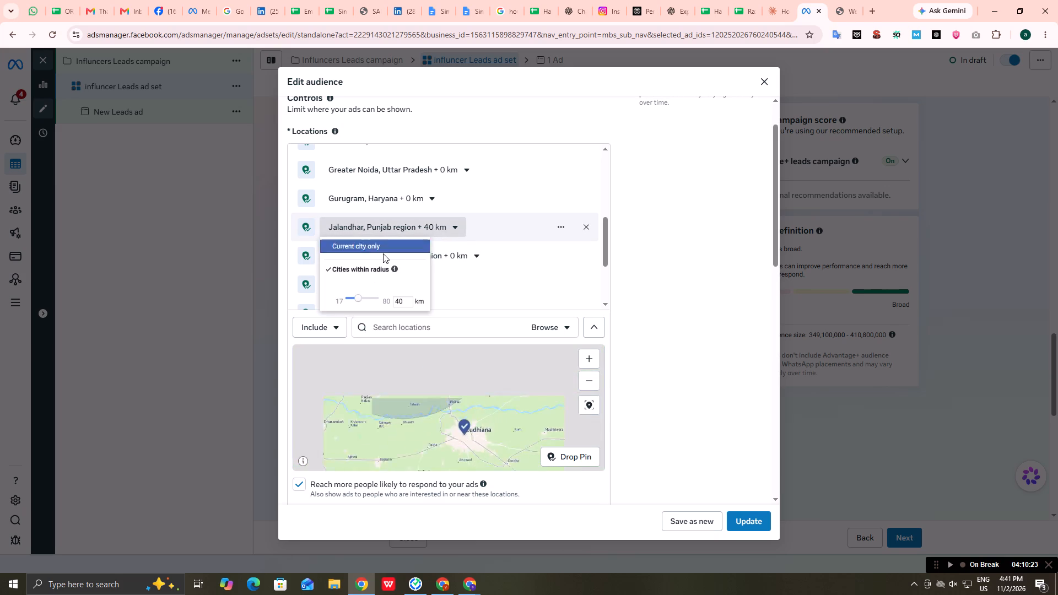
{"action": "left_click", "coordinate": [382, 253]}
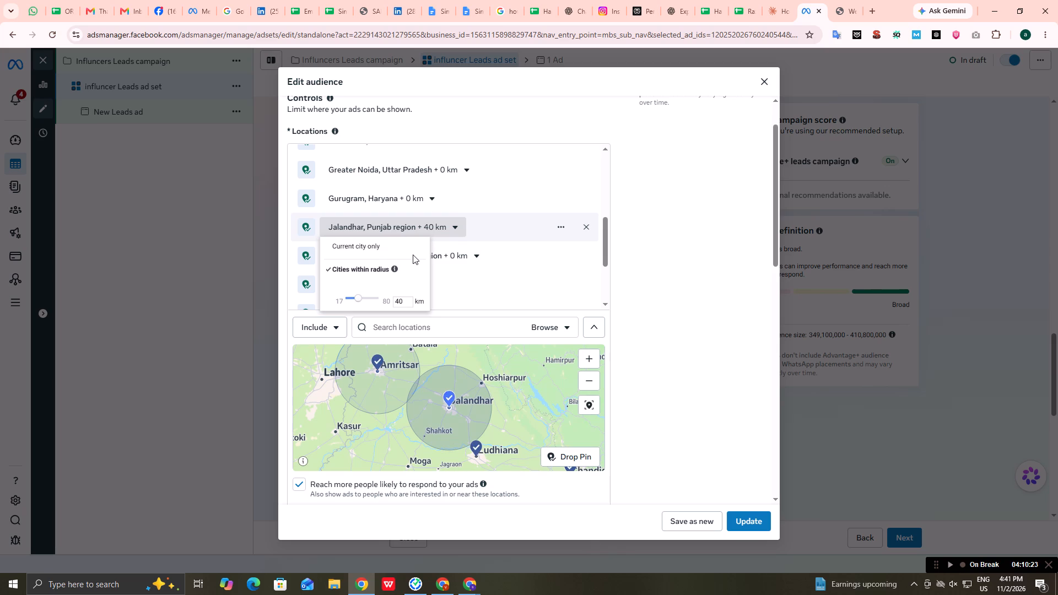
{"action": "scroll", "coordinate": [413, 255], "scroll_direction": "up", "scroll_amount": 1}
{"action": "left_click", "coordinate": [359, 247]}
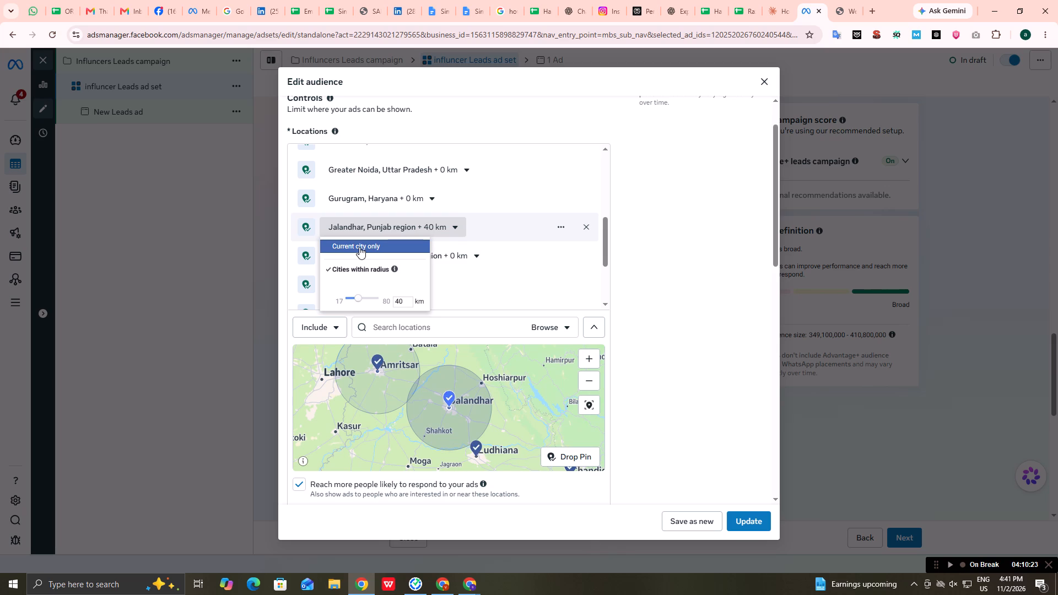
{"action": "scroll", "coordinate": [399, 256], "scroll_direction": "up", "scroll_amount": 2}
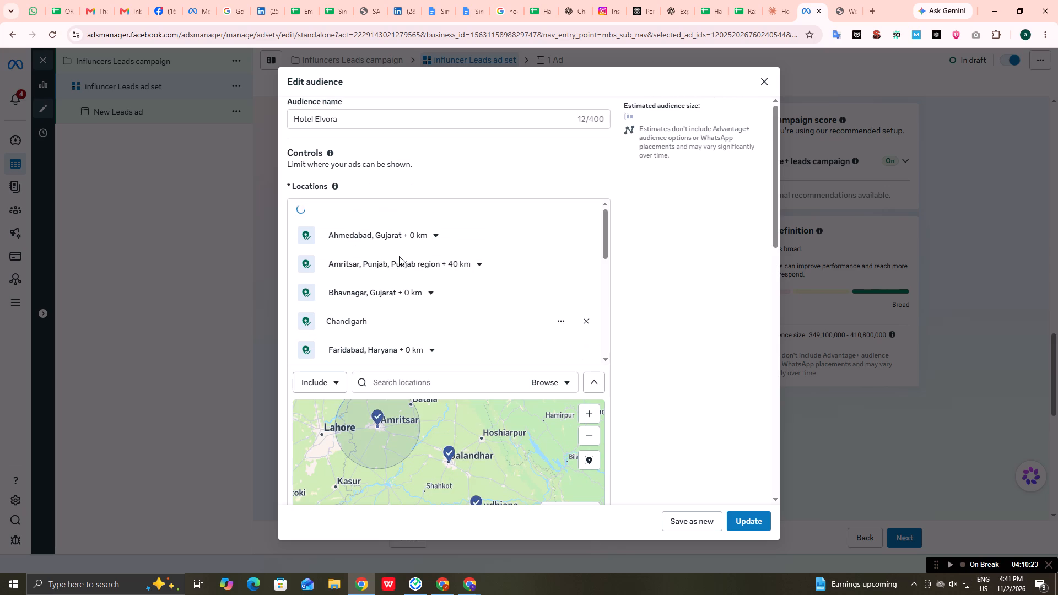
{"action": "left_click", "coordinate": [463, 266]}
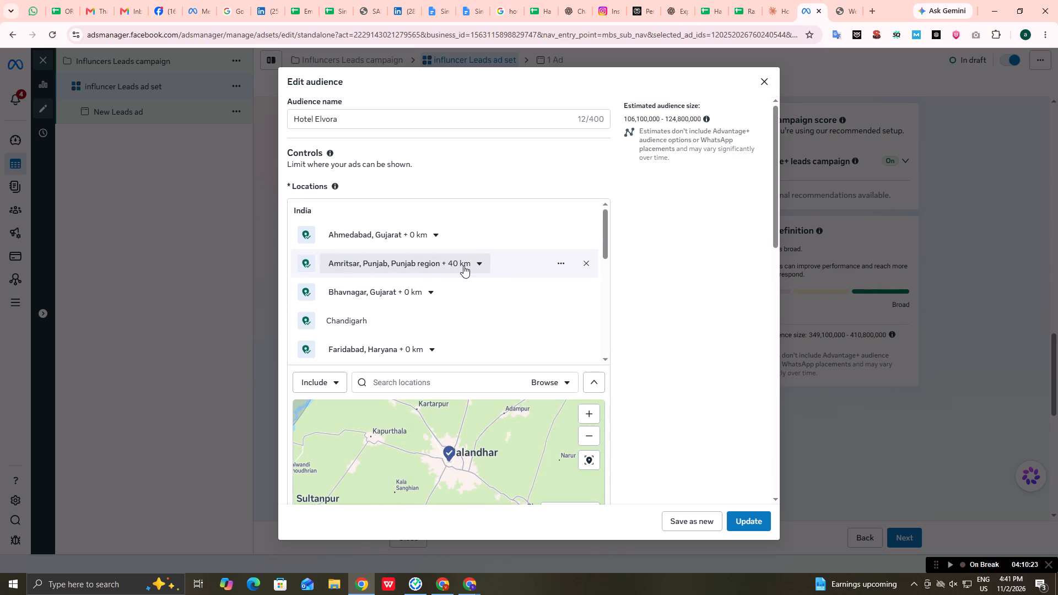
{"action": "left_click", "coordinate": [368, 285]}
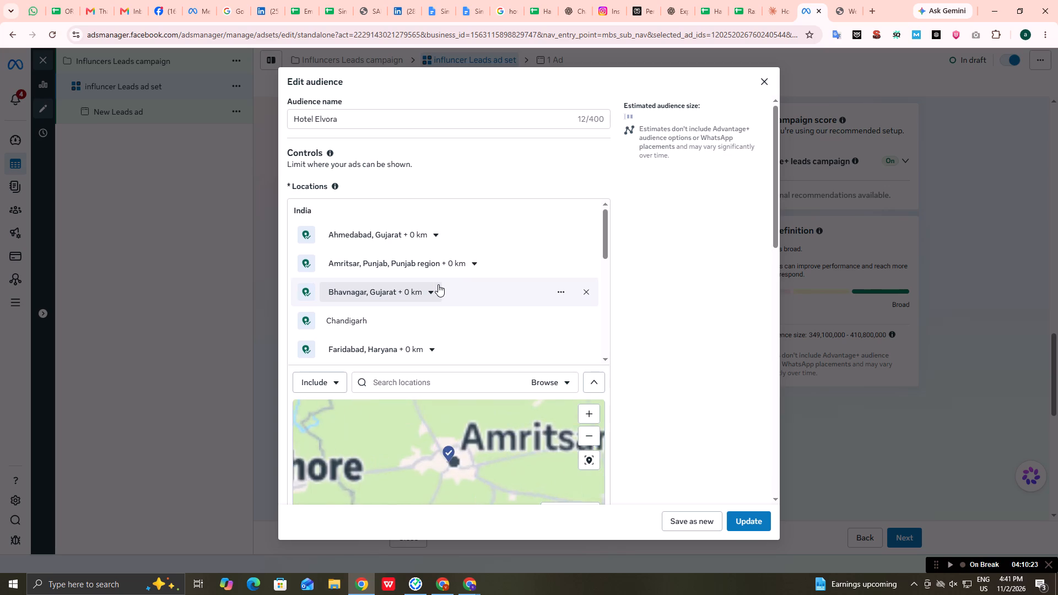
Check the radius of every other city in the Hotel Elvora audience's location list.
{"action": "scroll", "coordinate": [438, 284], "scroll_direction": "up", "scroll_amount": 2}
{"action": "scroll", "coordinate": [438, 284], "scroll_direction": "down", "scroll_amount": 3}
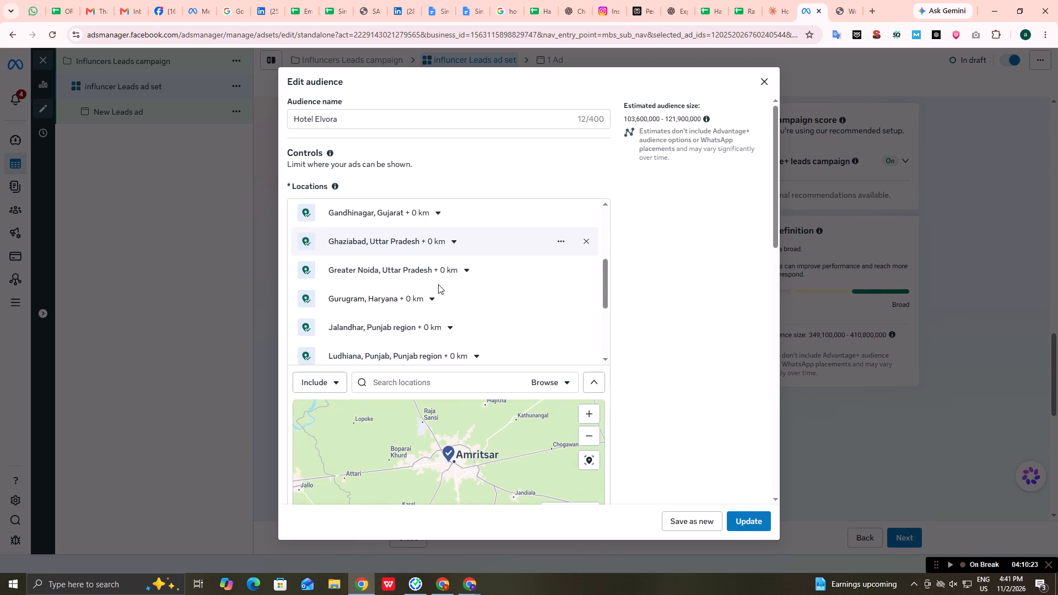
{"action": "scroll", "coordinate": [438, 284], "scroll_direction": "down", "scroll_amount": 6}
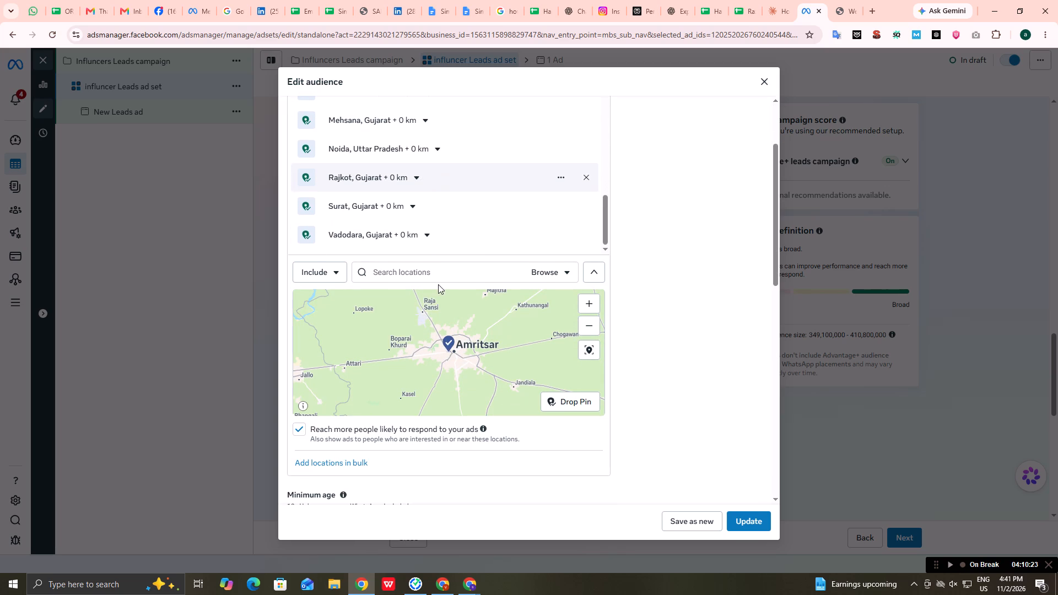
Return to the West Delhi search, reload it, look over the district's overview and close that tab.
{"action": "left_click", "coordinate": [844, 9]}
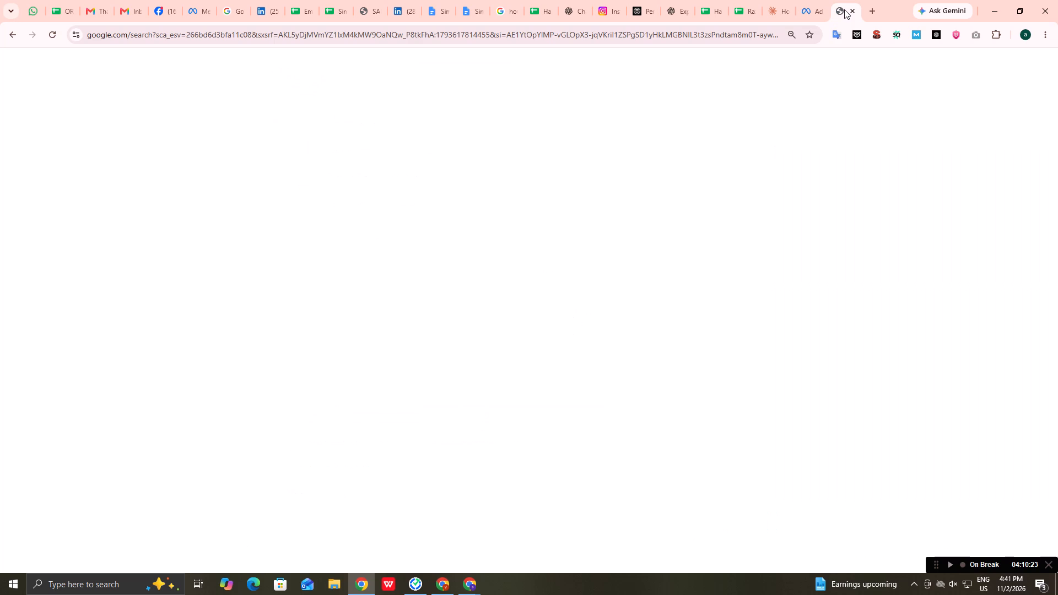
{"action": "left_click", "coordinate": [57, 35]}
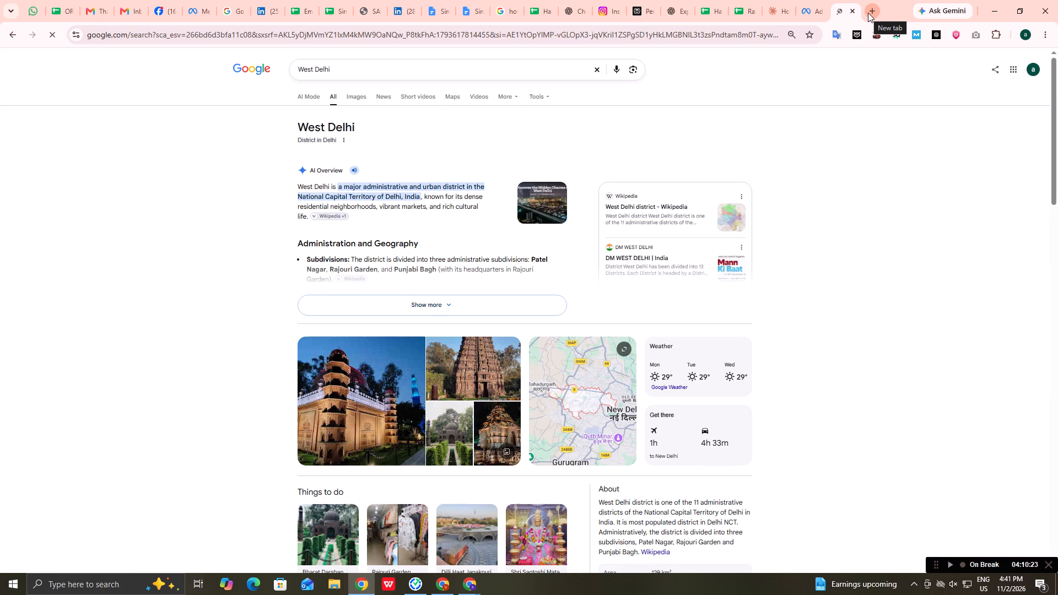
{"action": "scroll", "coordinate": [701, 462], "scroll_direction": "down", "scroll_amount": 1}
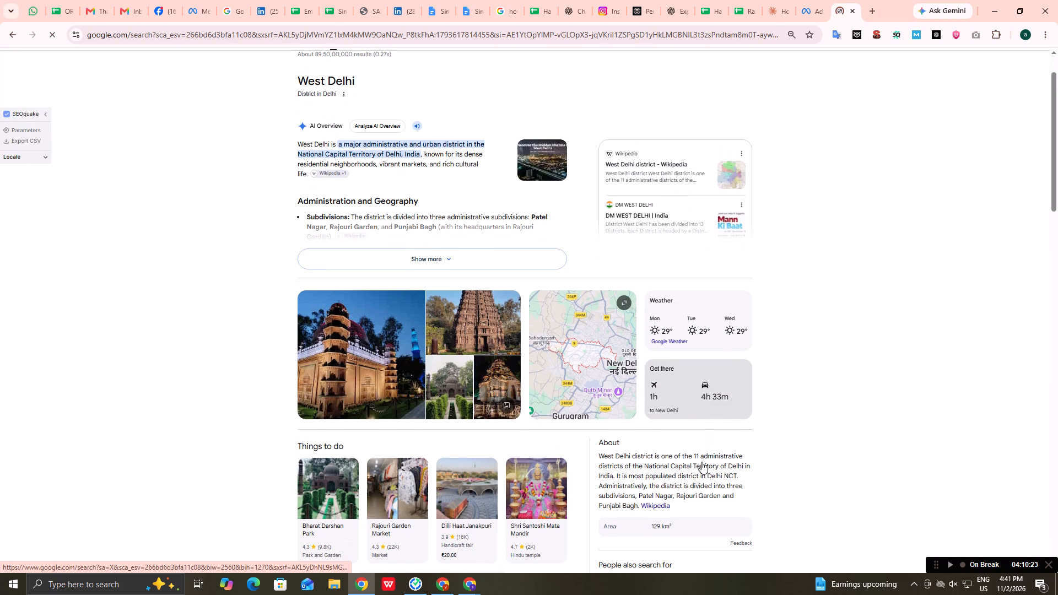
{"action": "scroll", "coordinate": [701, 462], "scroll_direction": "down", "scroll_amount": 1}
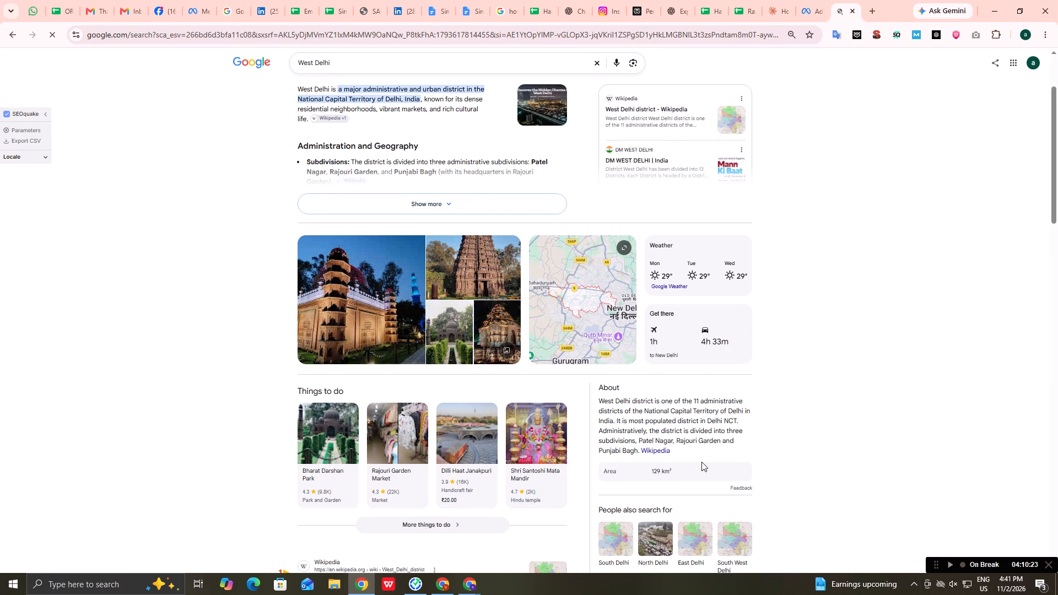
{"action": "scroll", "coordinate": [701, 462], "scroll_direction": "down", "scroll_amount": 1}
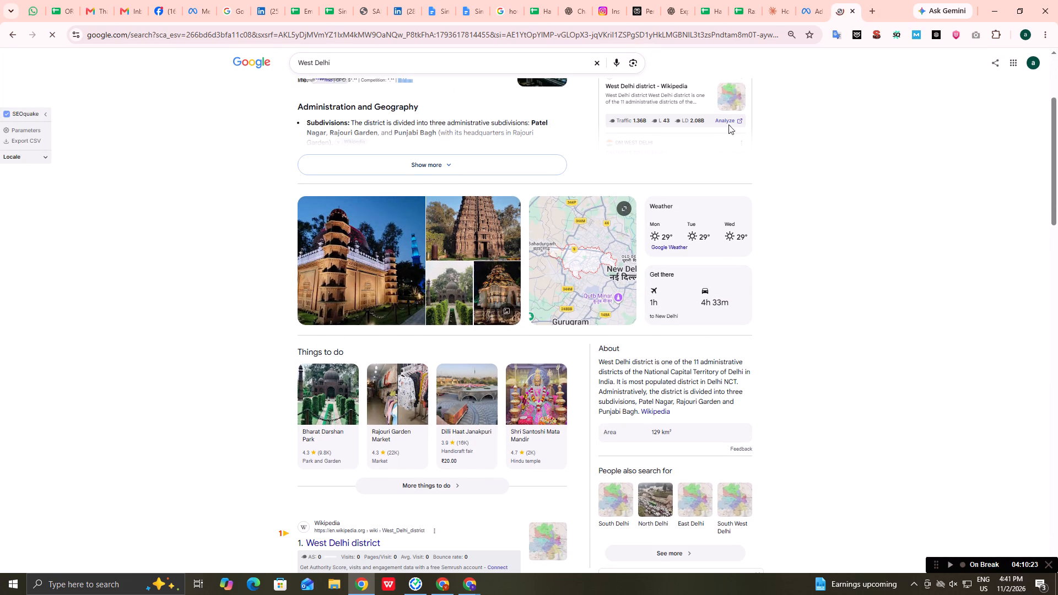
{"action": "left_click", "coordinate": [852, 13]}
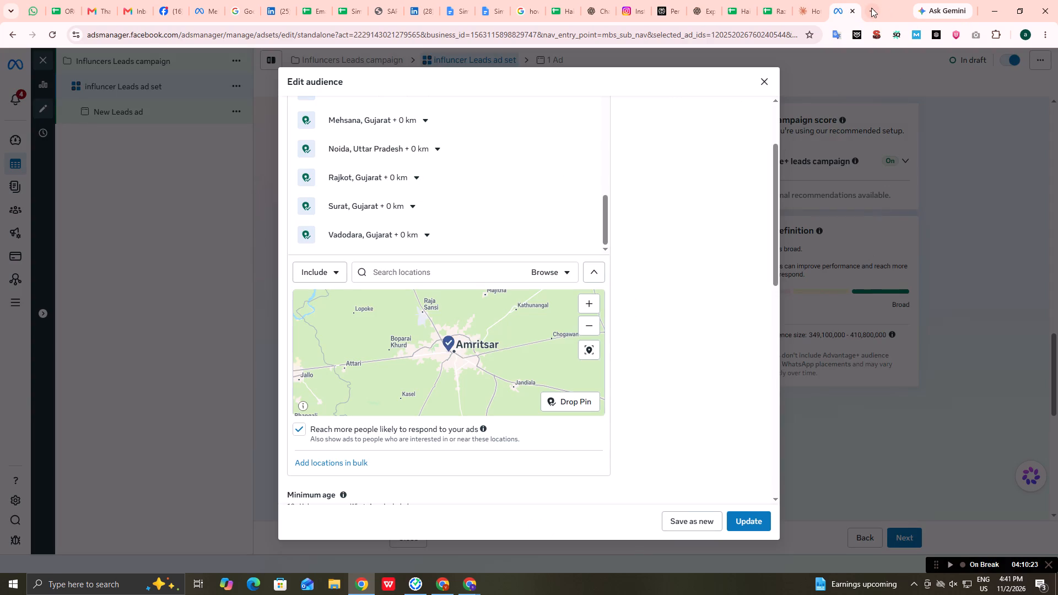
Search Google for "in delhi richest area" in a new tab.
{"action": "left_click", "coordinate": [871, 8]}
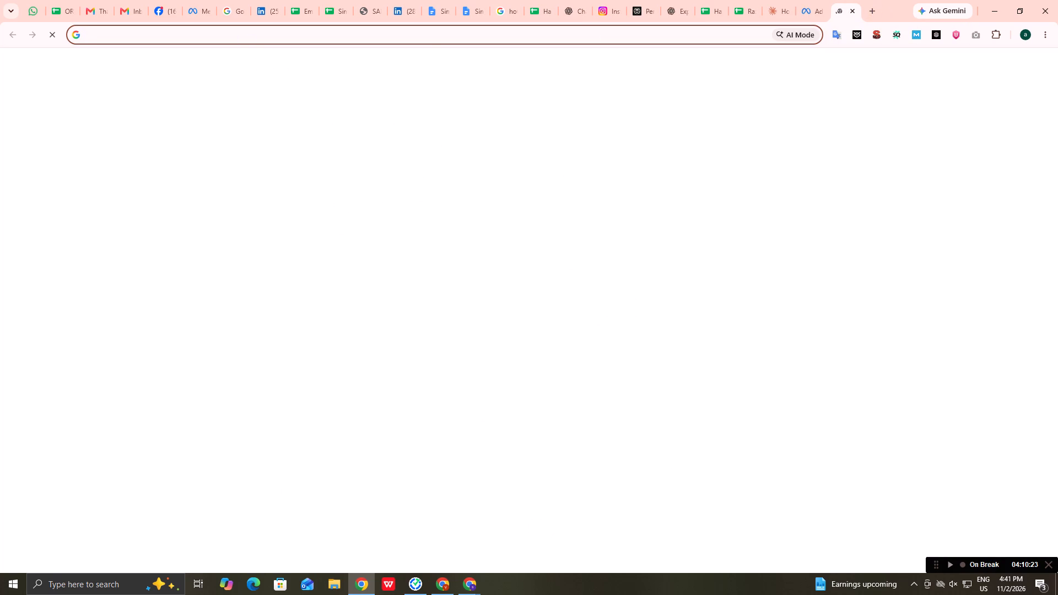
{"action": "type", "text": "in delhi"}
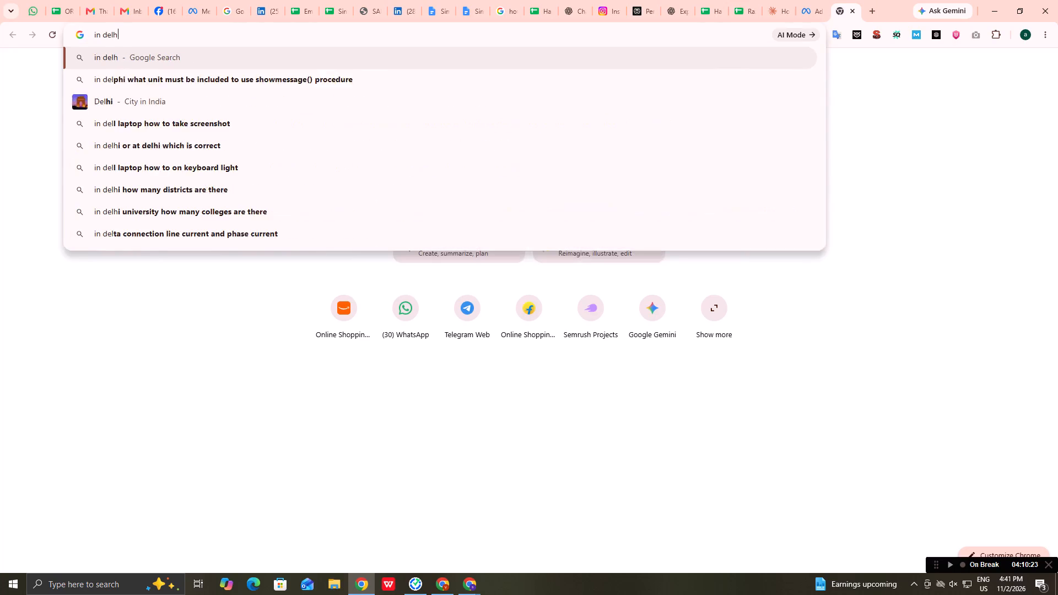
{"action": "key", "text": "space"}
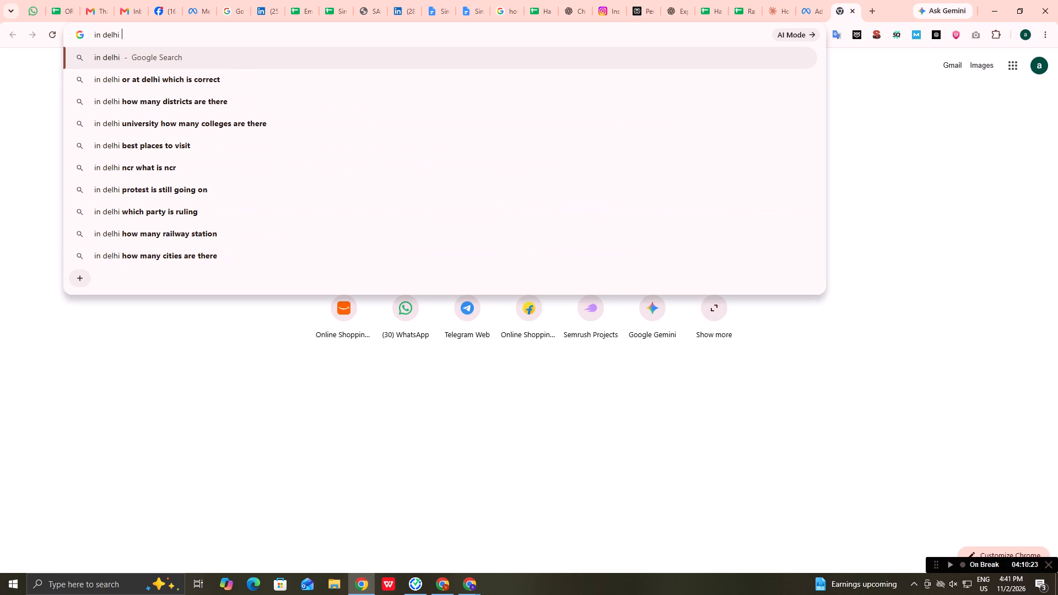
{"action": "type", "text": "rich"}
{"action": "key", "text": "space"}
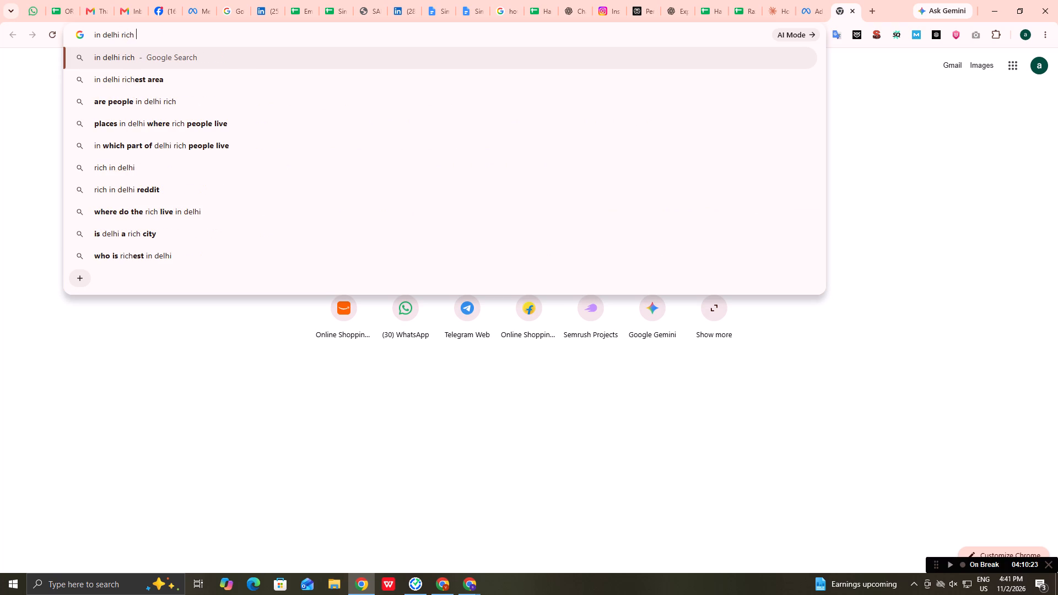
{"action": "key", "text": "Down"}
{"action": "key", "text": "Return"}
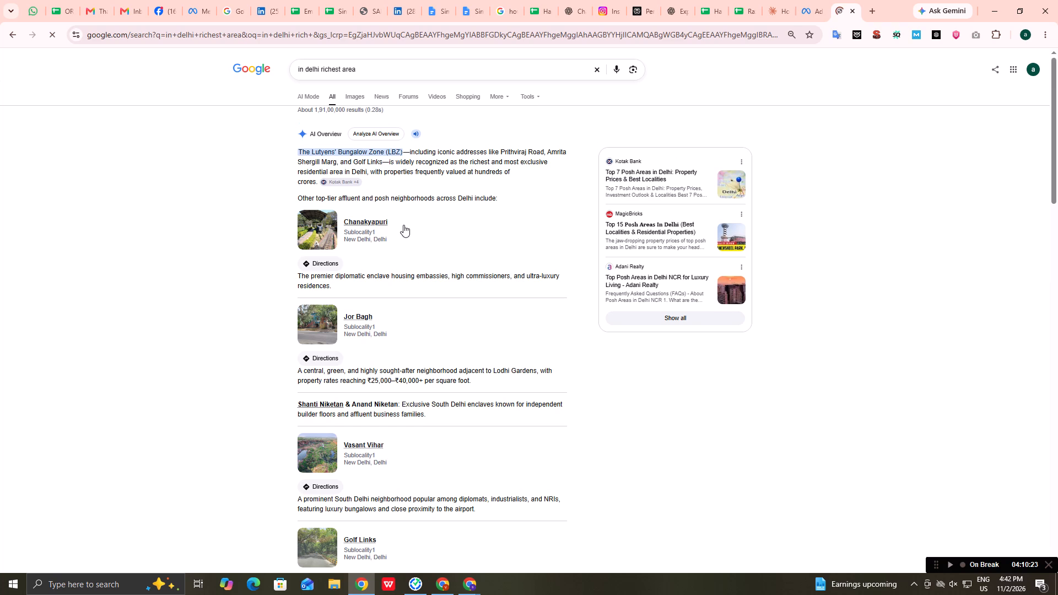
Read the AI overview and the top results for the affluent and posh neighbourhoods of Delhi.
{"action": "scroll", "coordinate": [403, 225], "scroll_direction": "down", "scroll_amount": 3}
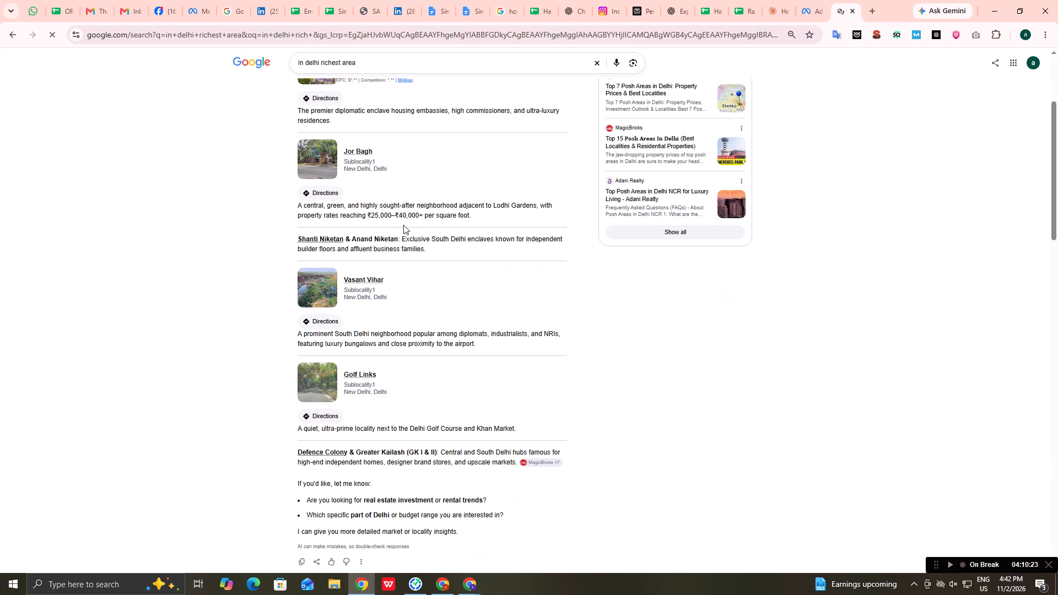
{"action": "scroll", "coordinate": [403, 225], "scroll_direction": "down", "scroll_amount": 3}
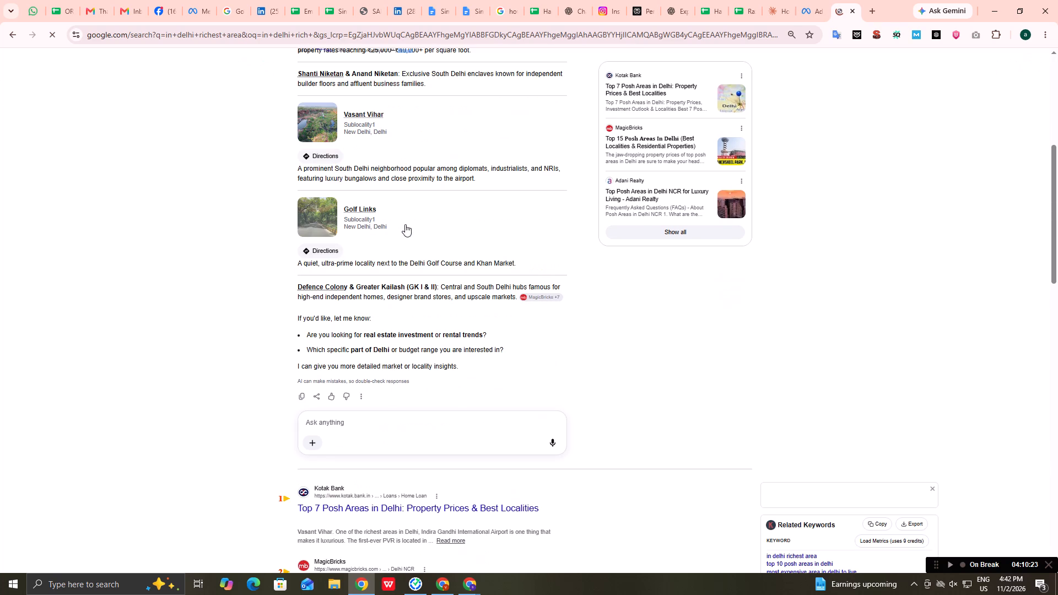
{"action": "scroll", "coordinate": [405, 224], "scroll_direction": "down", "scroll_amount": 1}
{"action": "scroll", "coordinate": [405, 224], "scroll_direction": "up", "scroll_amount": 1}
{"action": "scroll", "coordinate": [405, 224], "scroll_direction": "down", "scroll_amount": 2}
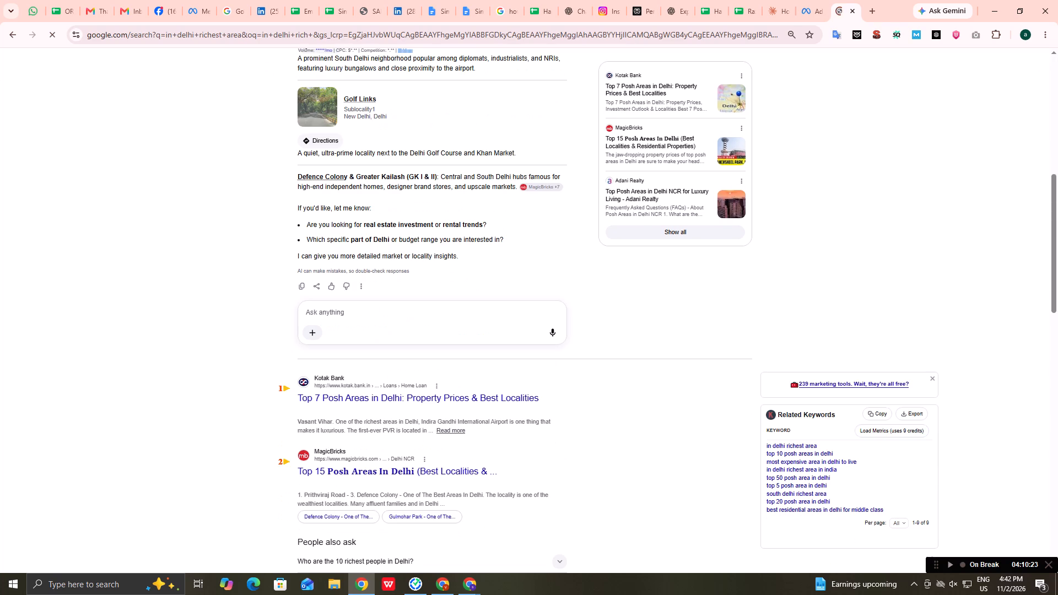
{"action": "scroll", "coordinate": [406, 223], "scroll_direction": "down", "scroll_amount": 5}
{"action": "scroll", "coordinate": [406, 223], "scroll_direction": "up", "scroll_amount": 1}
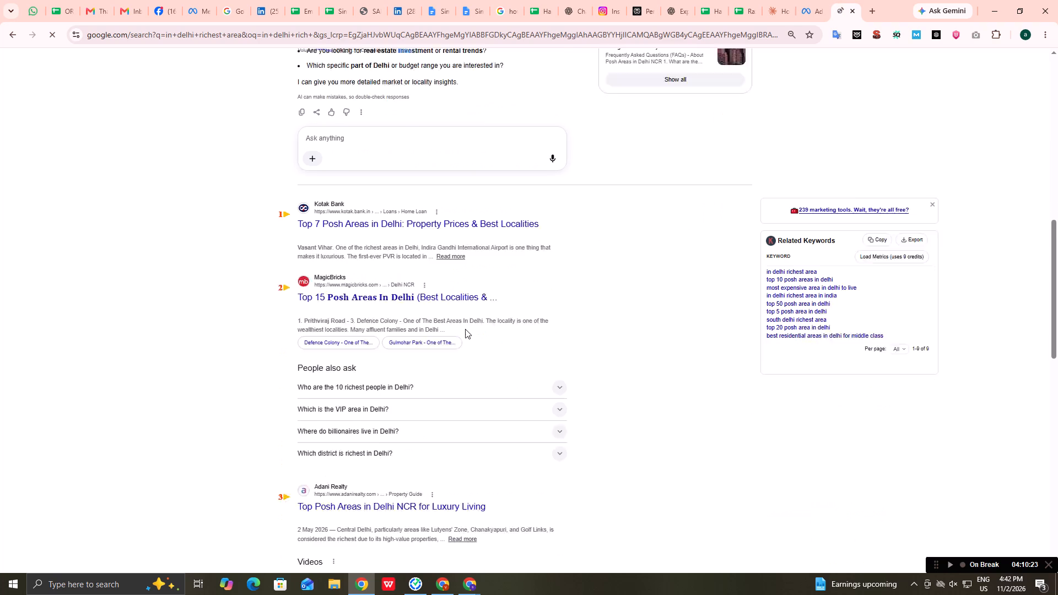
Expand the related questions "Who are the 10 richest people in Delhi?" and "Which is the VIP area in Delhi?" and read the answers.
{"action": "left_click", "coordinate": [546, 340]}
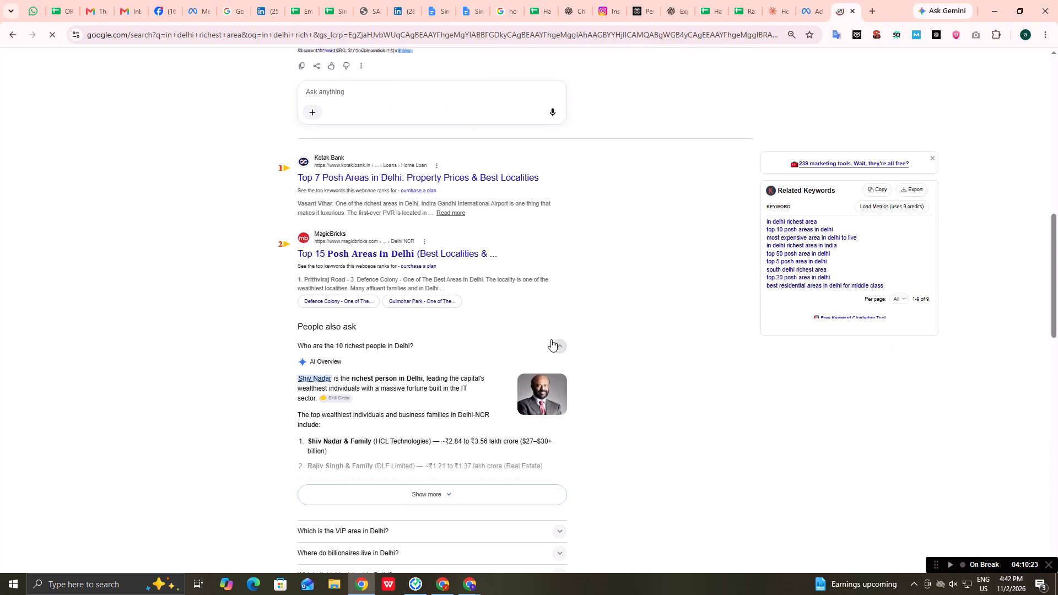
{"action": "scroll", "coordinate": [560, 350], "scroll_direction": "down", "scroll_amount": 2}
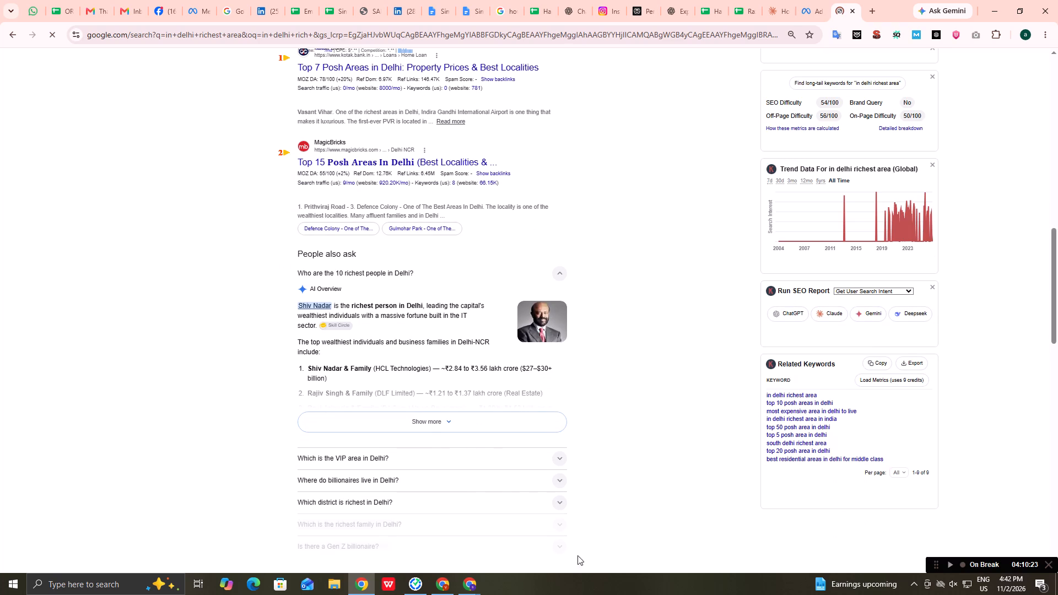
{"action": "left_click", "coordinate": [450, 462]}
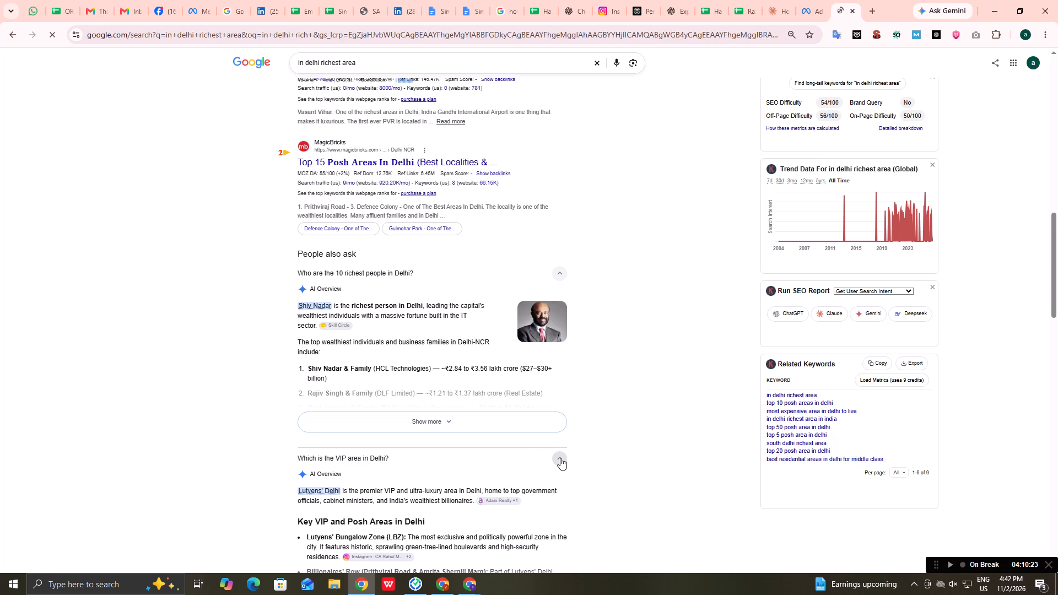
{"action": "scroll", "coordinate": [560, 458], "scroll_direction": "down", "scroll_amount": 2}
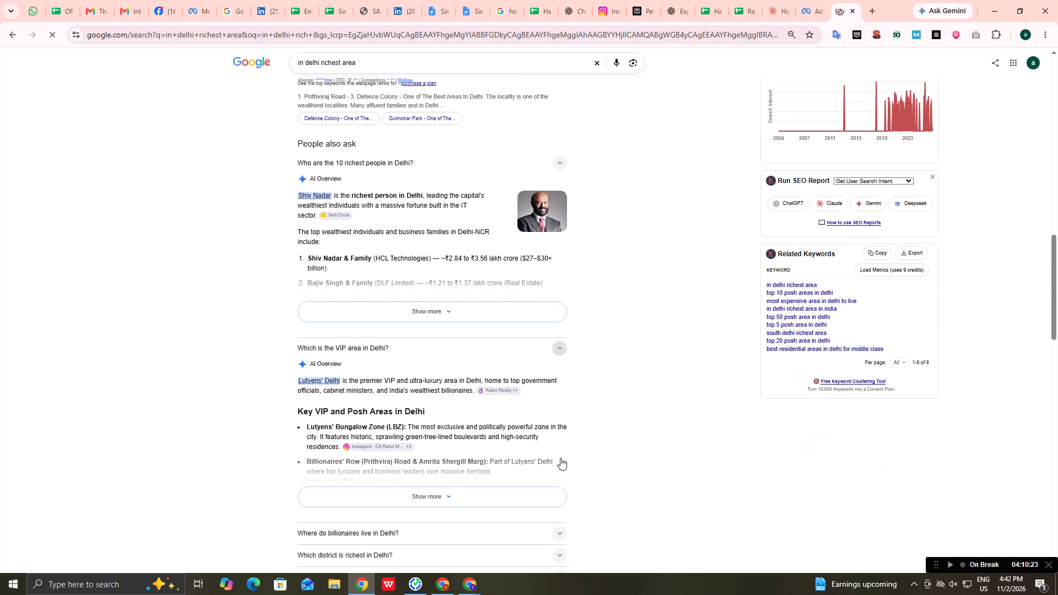
Expand the related question "Which is the richest family in Delhi?" and try opening those about the richest district and top 5 posh areas.
{"action": "scroll", "coordinate": [439, 502], "scroll_direction": "down", "scroll_amount": 2}
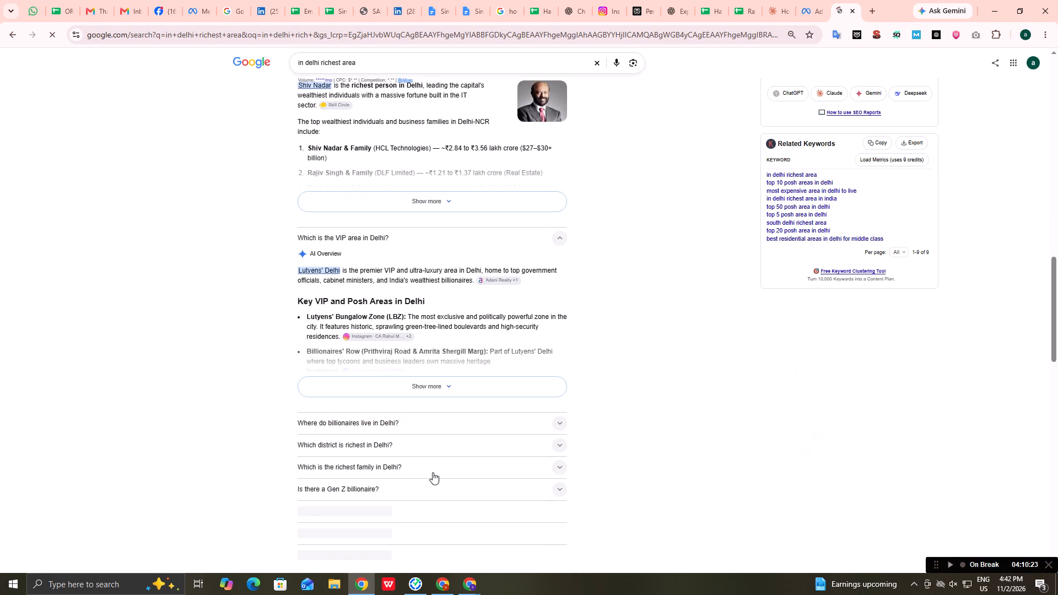
{"action": "left_click", "coordinate": [559, 464]}
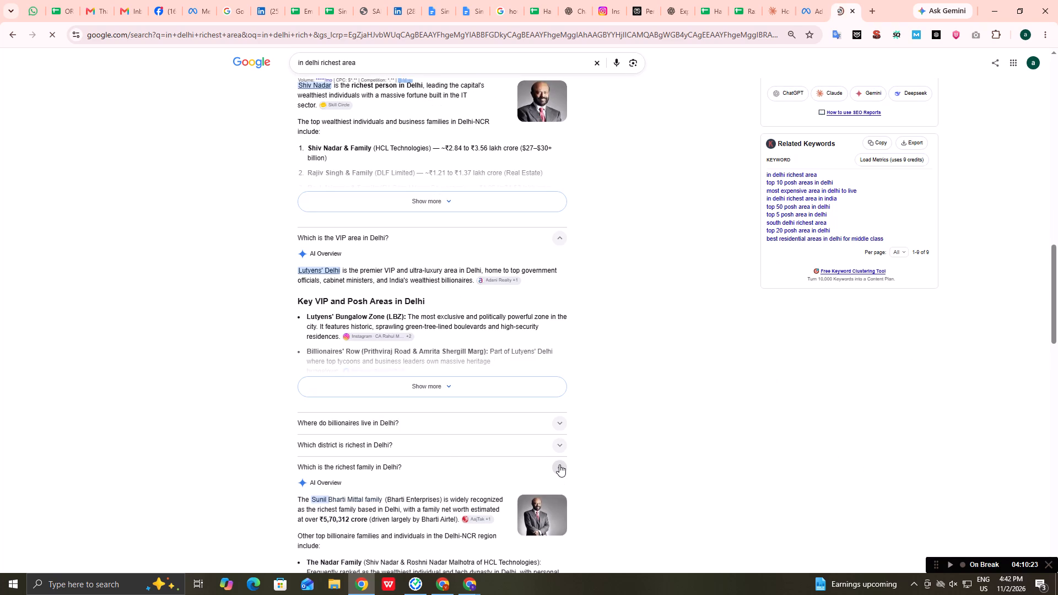
{"action": "left_click", "coordinate": [559, 464]}
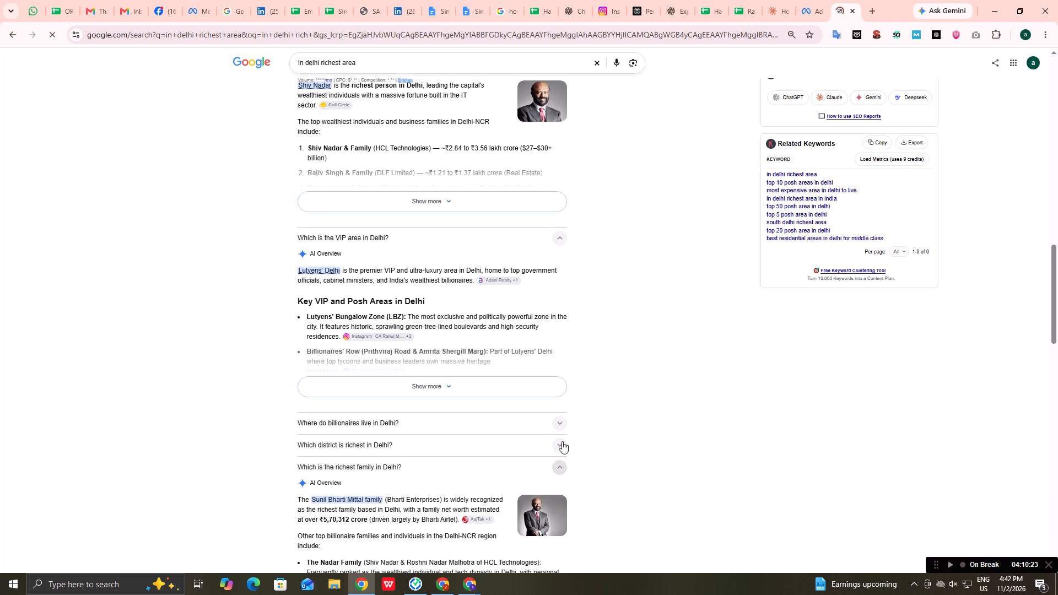
{"action": "left_click", "coordinate": [562, 441]}
{"action": "scroll", "coordinate": [562, 441], "scroll_direction": "down", "scroll_amount": 4}
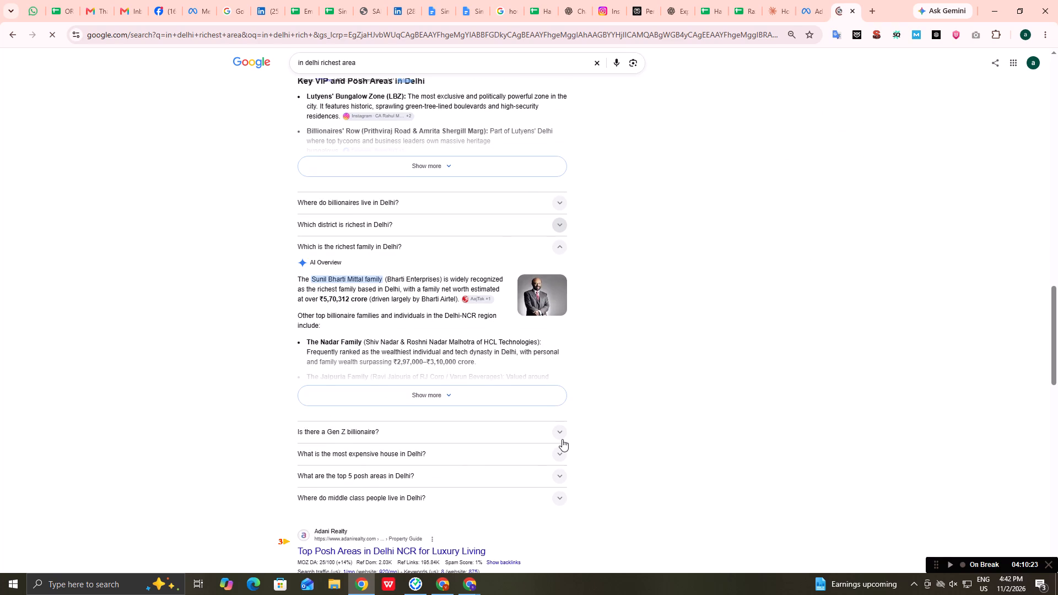
{"action": "left_click", "coordinate": [560, 428]}
{"action": "left_click", "coordinate": [560, 475]}
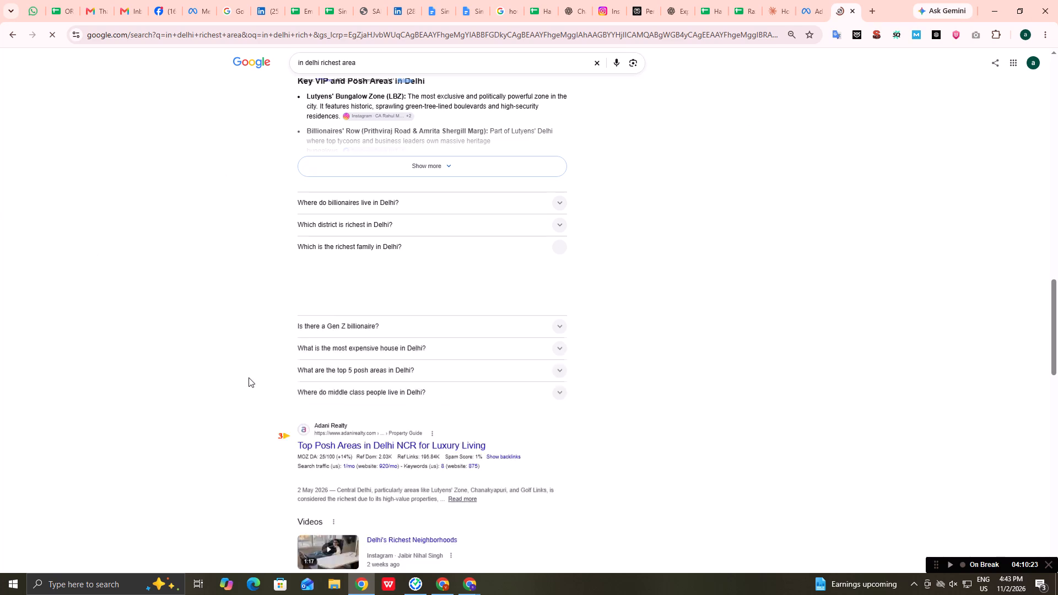
Look over the remaining related questions and results on Delhi's posh areas, and close that search tab.
{"action": "scroll", "coordinate": [689, 390], "scroll_direction": "down", "scroll_amount": 2}
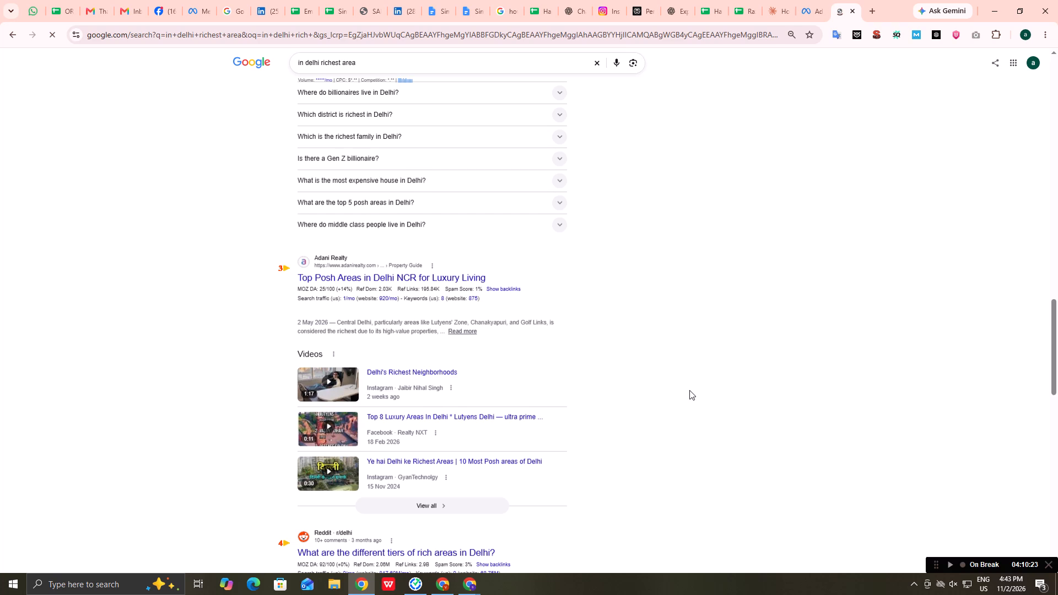
{"action": "scroll", "coordinate": [689, 390], "scroll_direction": "up", "scroll_amount": 2}
{"action": "scroll", "coordinate": [689, 390], "scroll_direction": "down", "scroll_amount": 1}
{"action": "scroll", "coordinate": [689, 390], "scroll_direction": "up", "scroll_amount": 1}
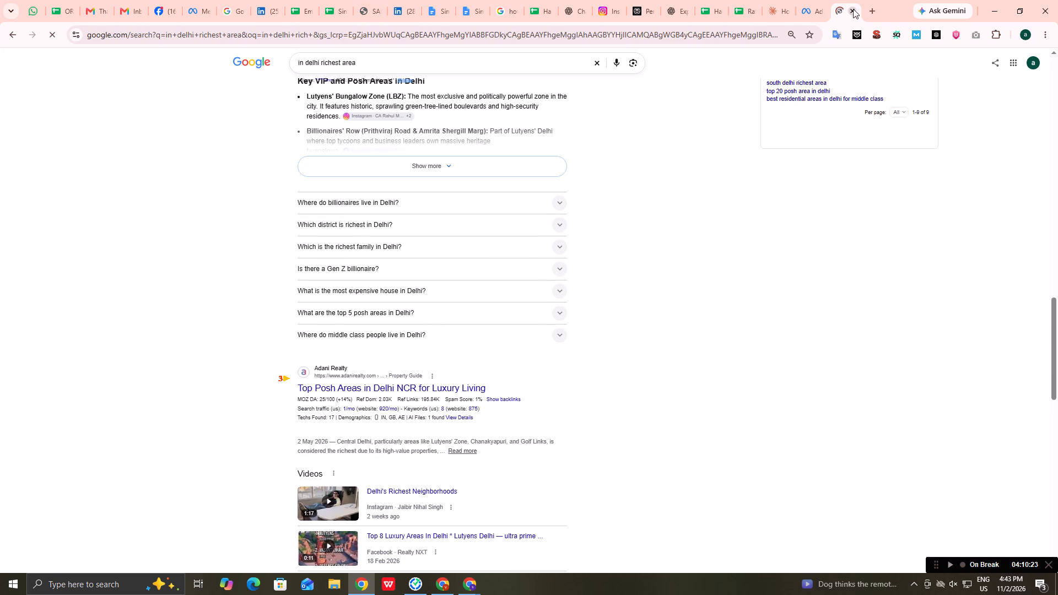
{"action": "left_click", "coordinate": [852, 11]}
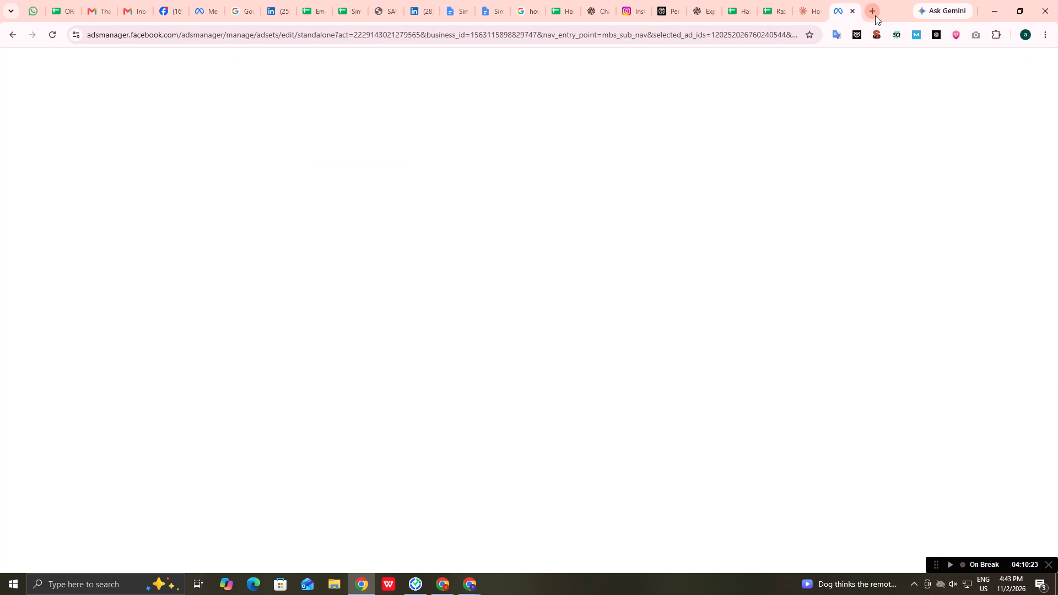
Search Google for "south delhi is rich or poor" in a new tab.
{"action": "left_click", "coordinate": [875, 15]}
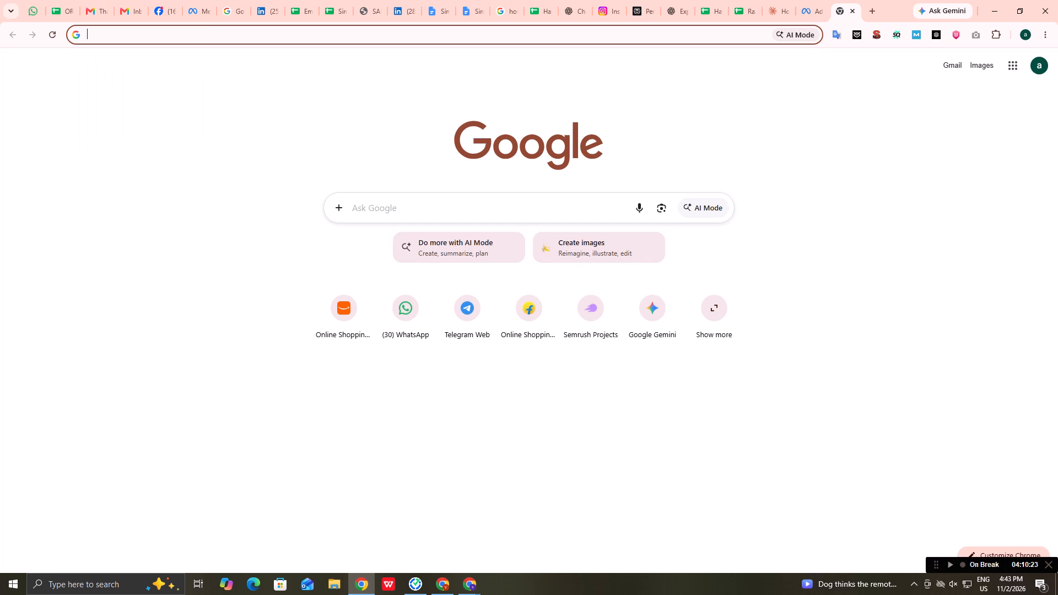
{"action": "type", "text": "sout"}
{"action": "key", "text": "space"}
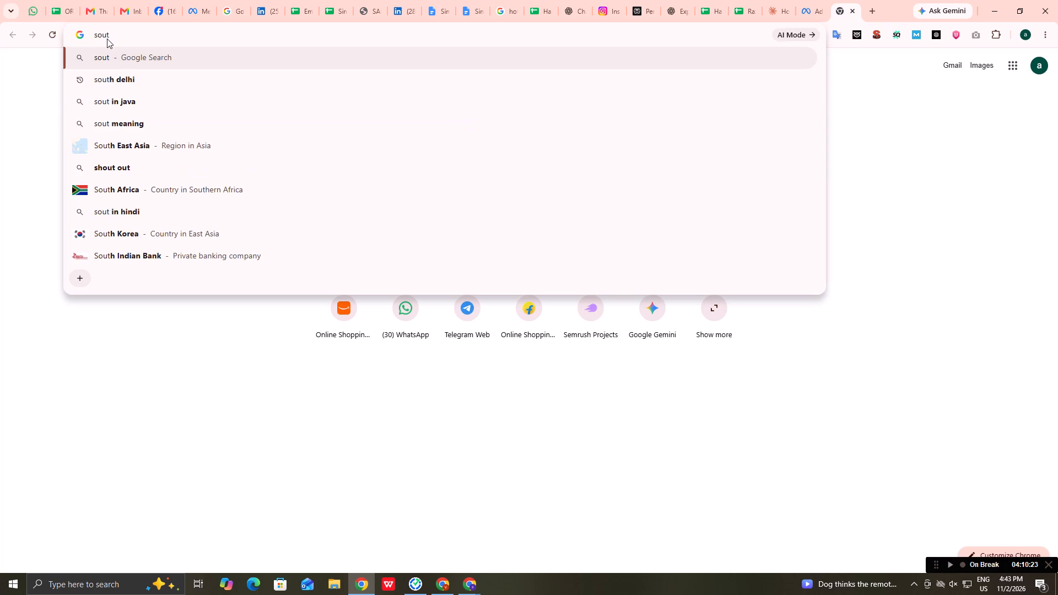
{"action": "key", "text": "Left"}
{"action": "key", "text": "Down"}
{"action": "key", "text": "space"}
{"action": "type", "text": "is"}
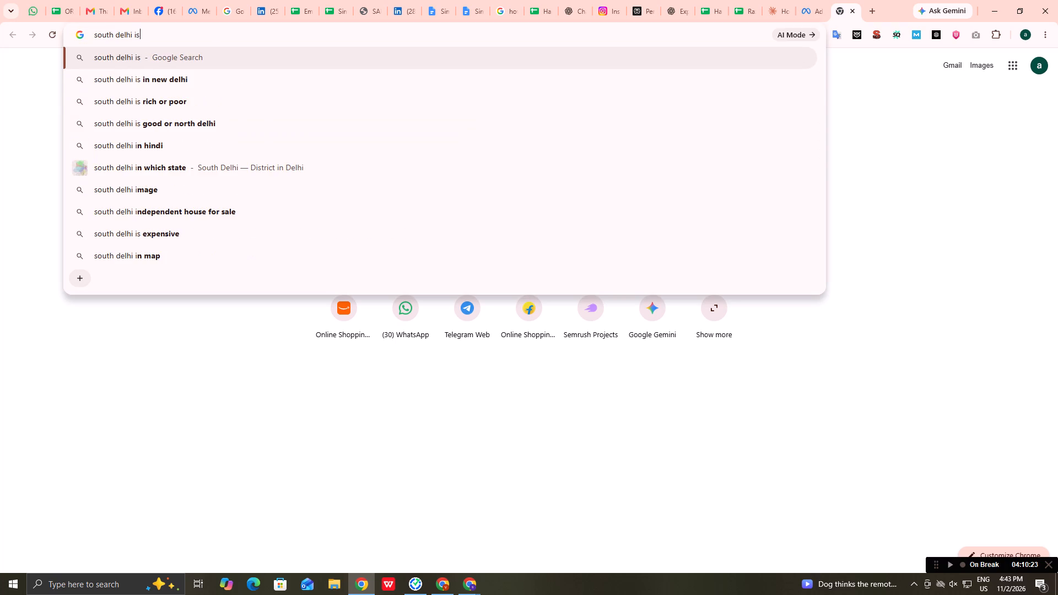
{"action": "key", "text": "space"}
{"action": "key", "text": "Down"}
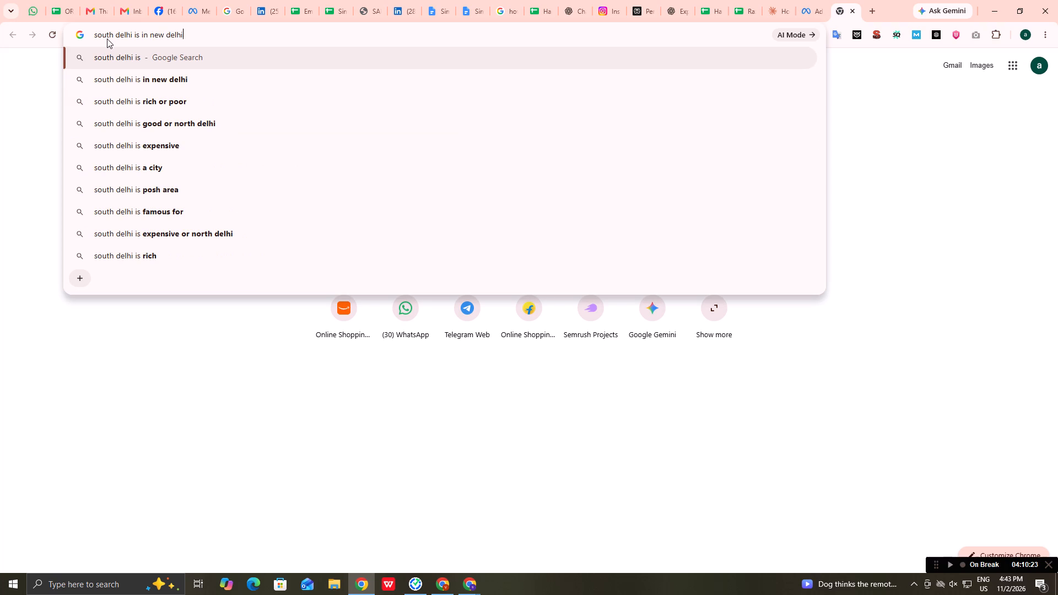
{"action": "key", "text": "Down"}
{"action": "key", "text": "Return"}
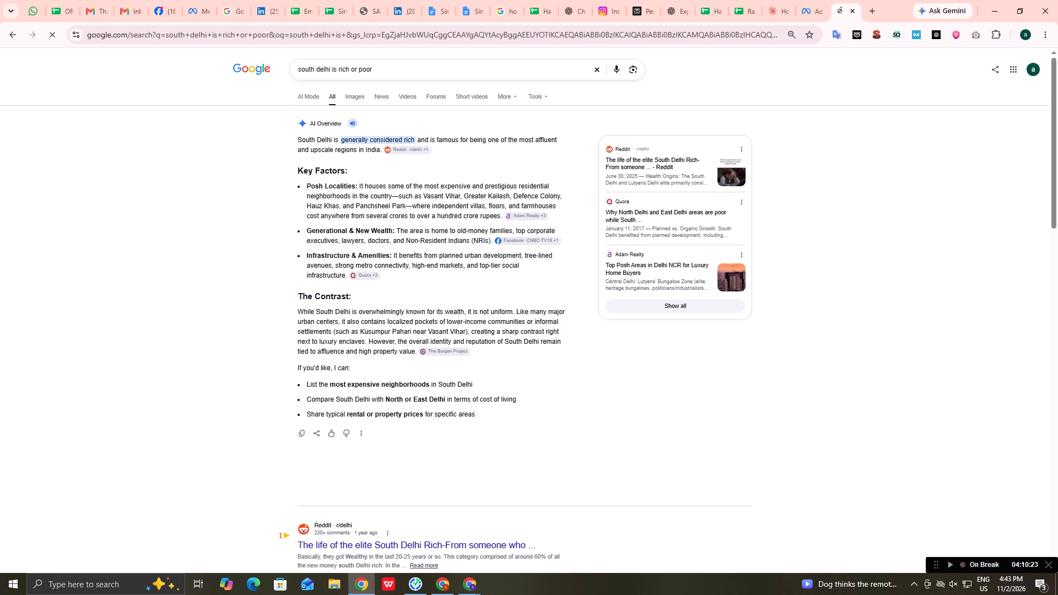
Read the overview and results on South Delhi's wealth, dismiss the Time Doctor reminder, and expand "Are people from South Delhi rich?".
{"action": "scroll", "coordinate": [413, 319], "scroll_direction": "down", "scroll_amount": 1}
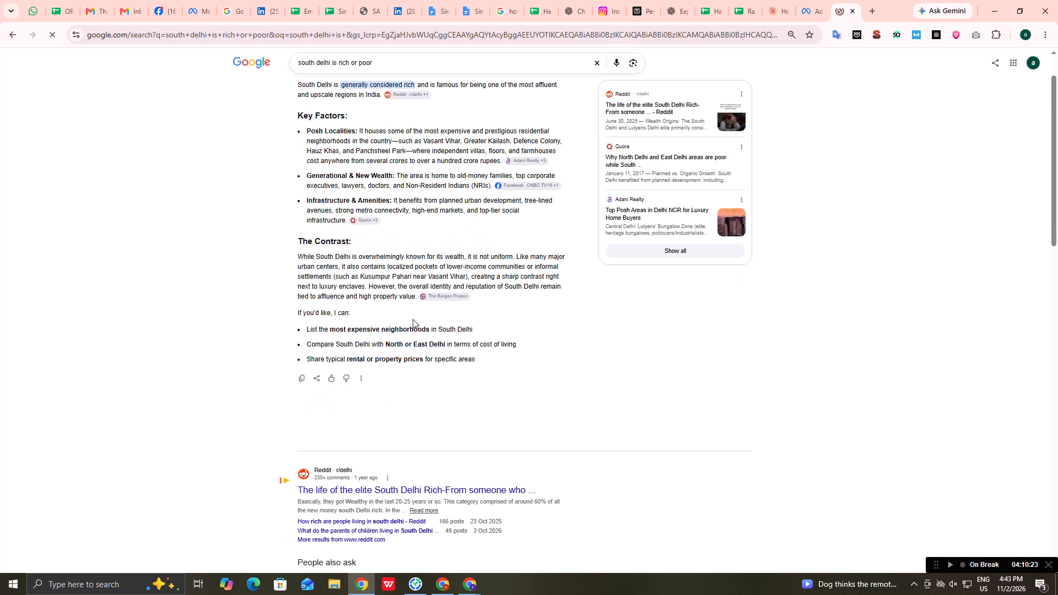
{"action": "scroll", "coordinate": [413, 319], "scroll_direction": "down", "scroll_amount": 2}
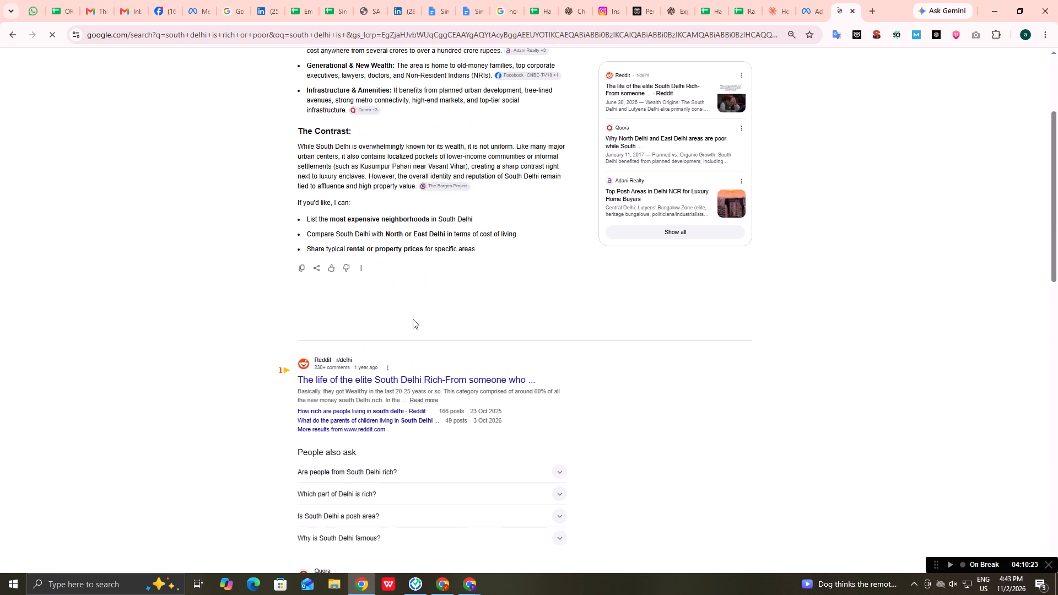
{"action": "scroll", "coordinate": [413, 319], "scroll_direction": "down", "scroll_amount": 5}
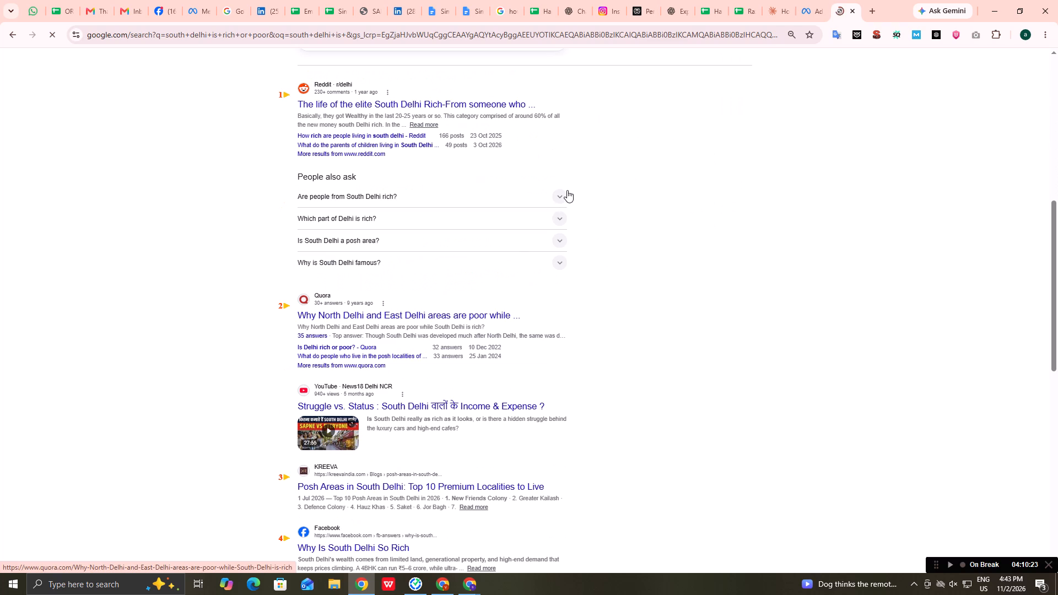
{"action": "left_click", "coordinate": [561, 192]}
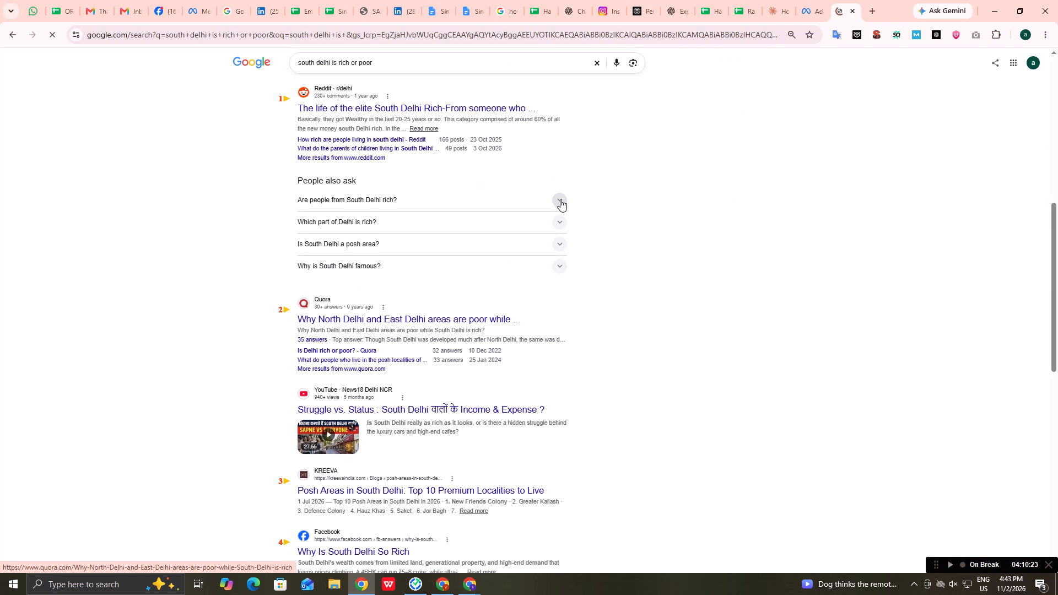
{"action": "left_click", "coordinate": [560, 199]}
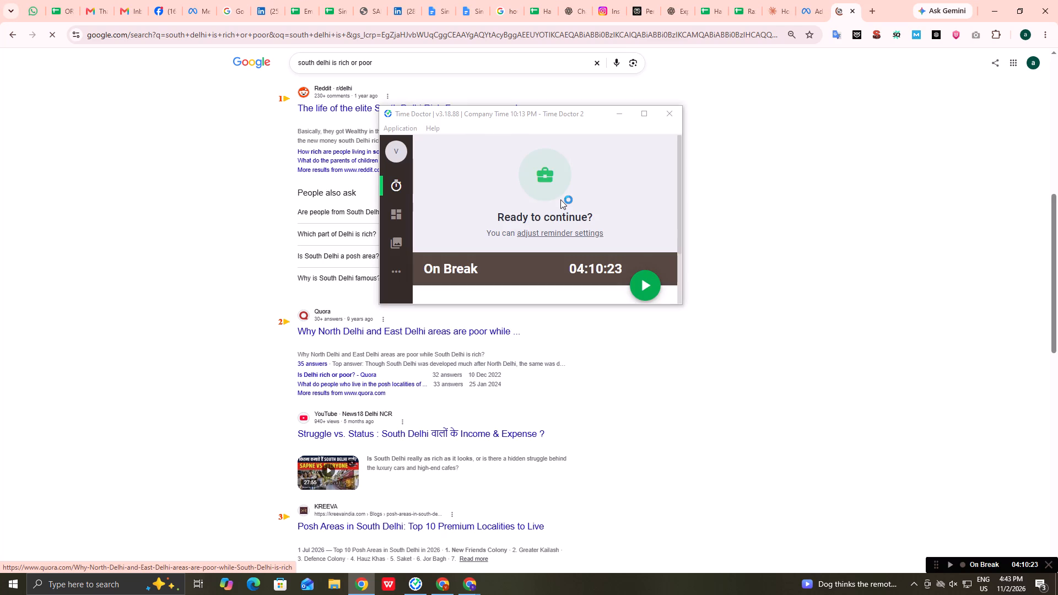
{"action": "left_click", "coordinate": [616, 118]}
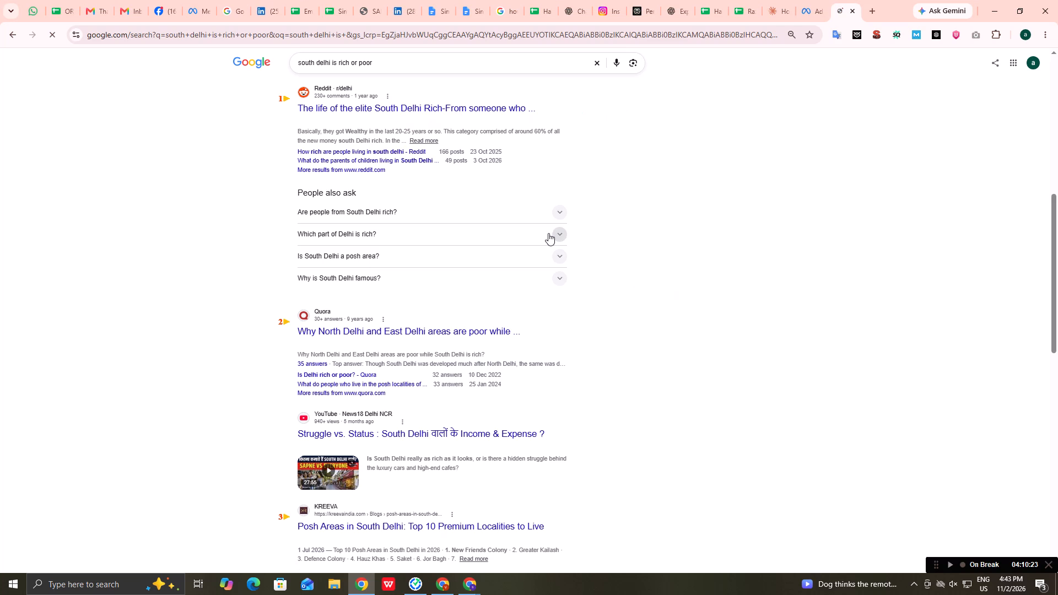
{"action": "left_click", "coordinate": [562, 212]}
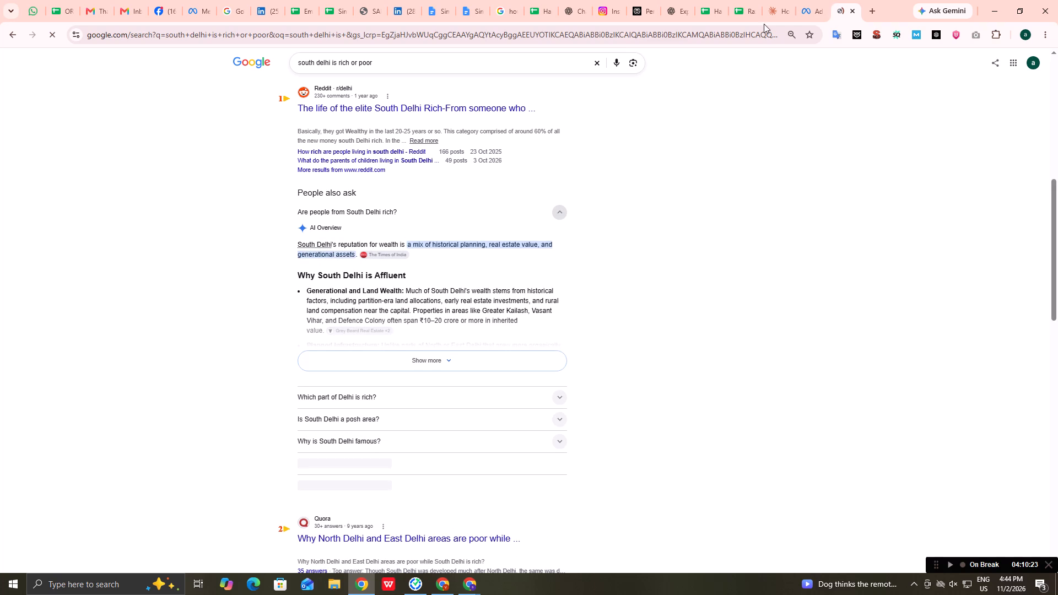
Return to the Hotel Elvora audience in Ads Manager and include the place "South Delhi, Delhi, Delhi" in its locations.
{"action": "left_click", "coordinate": [810, 6]}
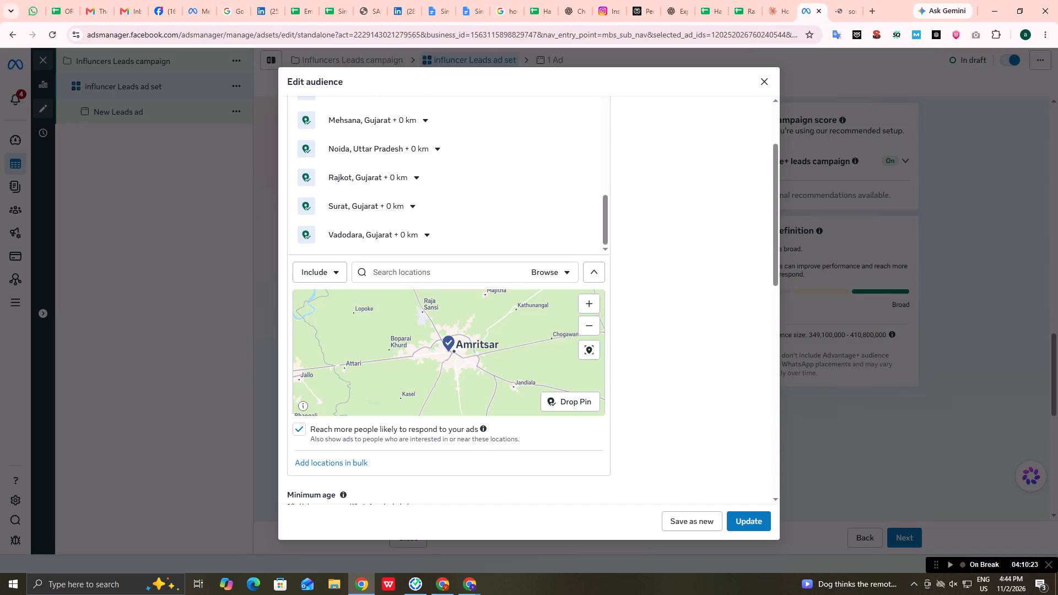
{"action": "left_click", "coordinate": [433, 259]}
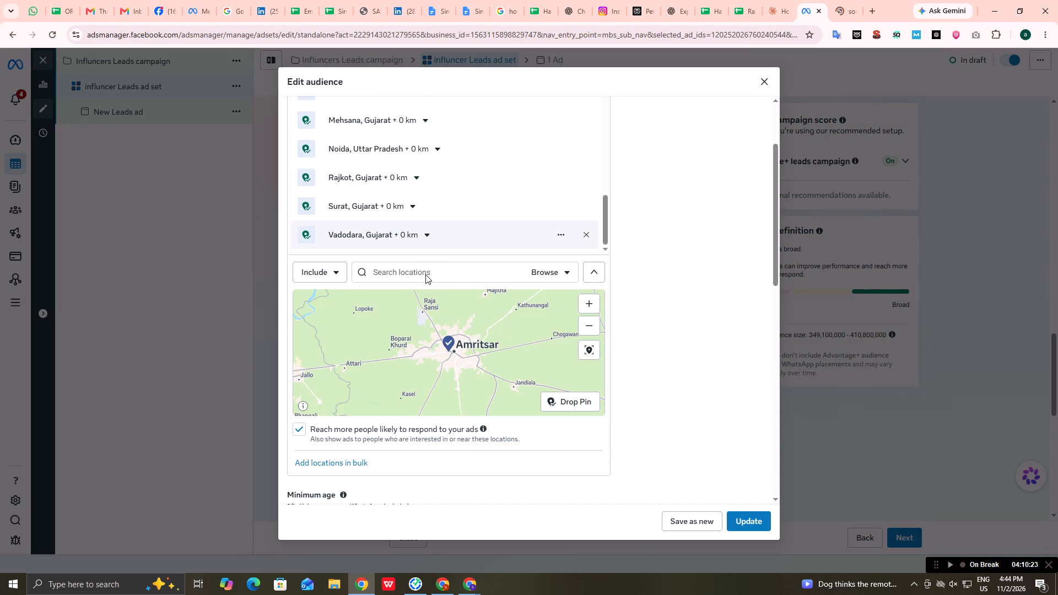
{"action": "left_click", "coordinate": [425, 274]}
{"action": "type", "text": "soth"}
{"action": "key", "text": "space"}
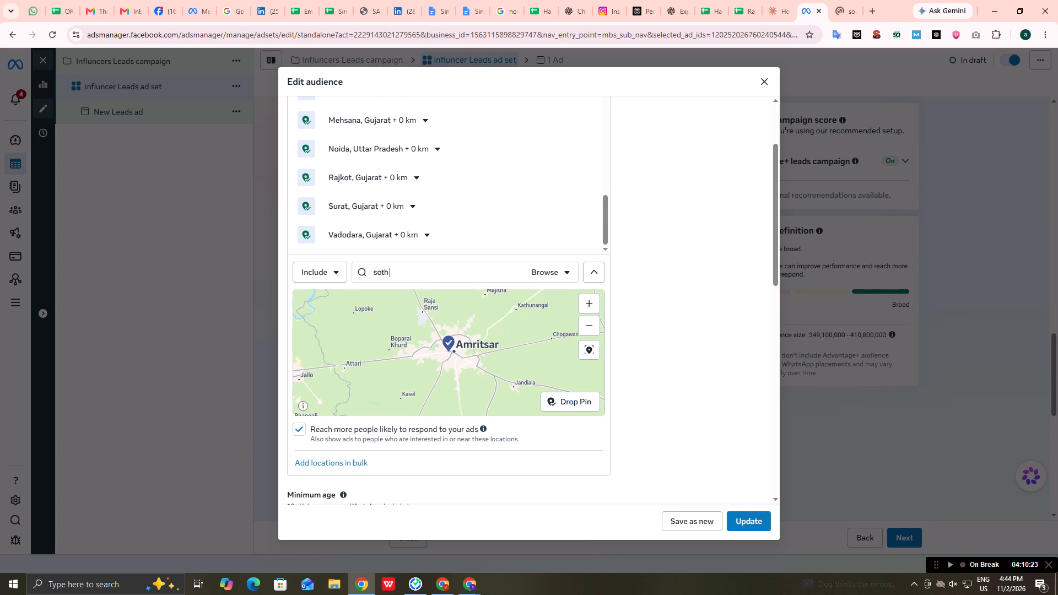
{"action": "key", "text": "BackSpace"}
{"action": "key", "text": "BackSpace"}
{"action": "key", "text": "BackSpace"}
{"action": "type", "text": "uth"}
{"action": "key", "text": "space"}
{"action": "type", "text": "de"}
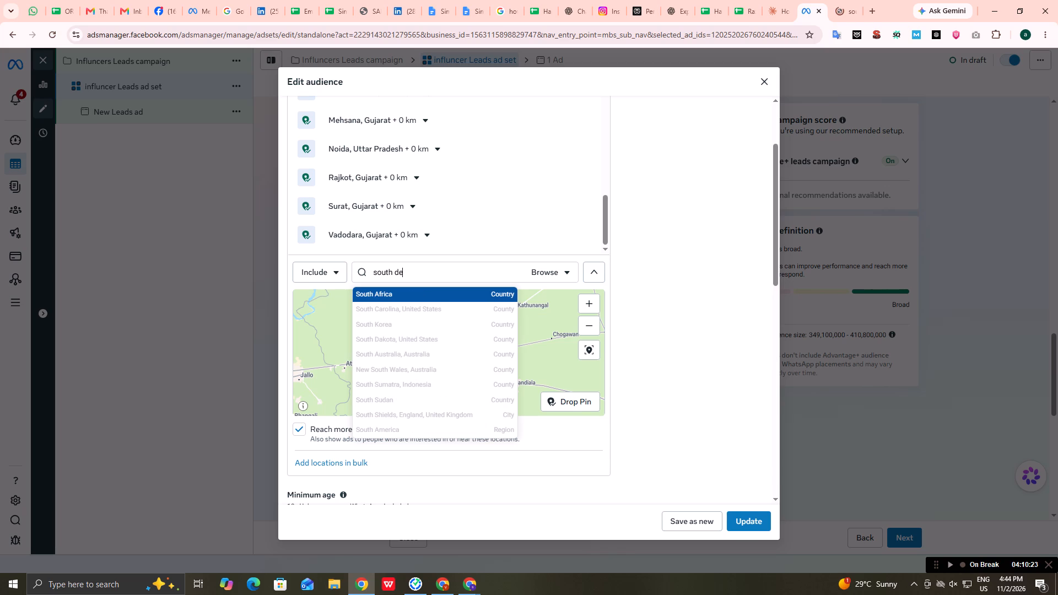
{"action": "key", "text": "l"}
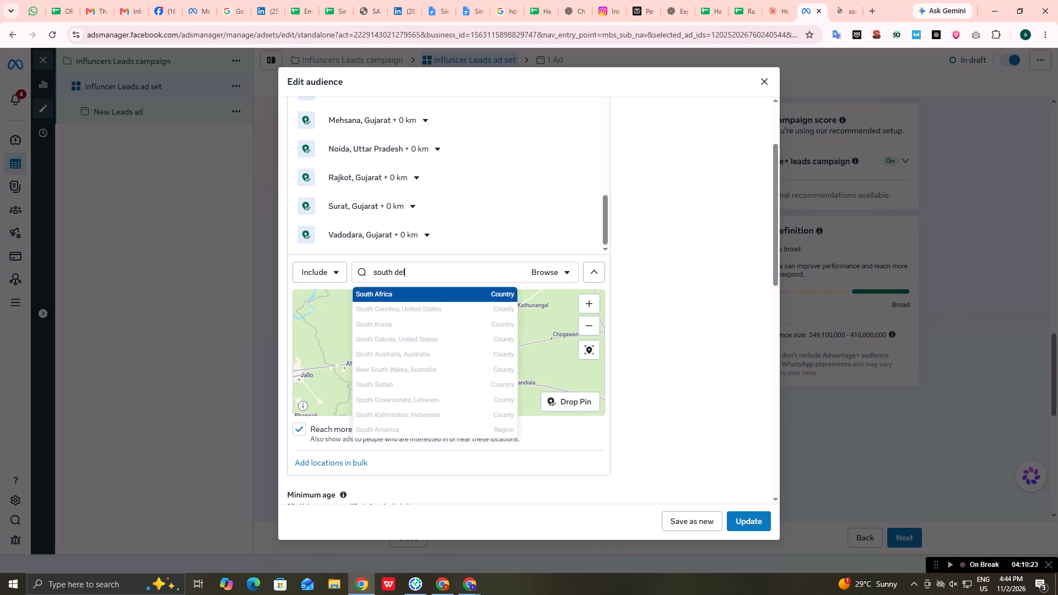
{"action": "type", "text": "hi"}
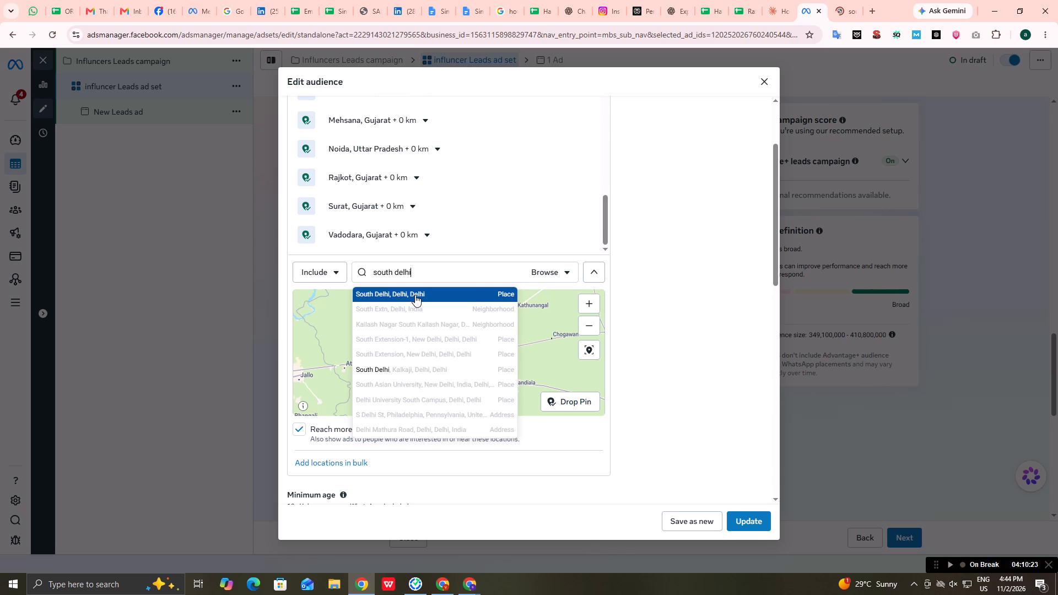
{"action": "left_click", "coordinate": [415, 295]}
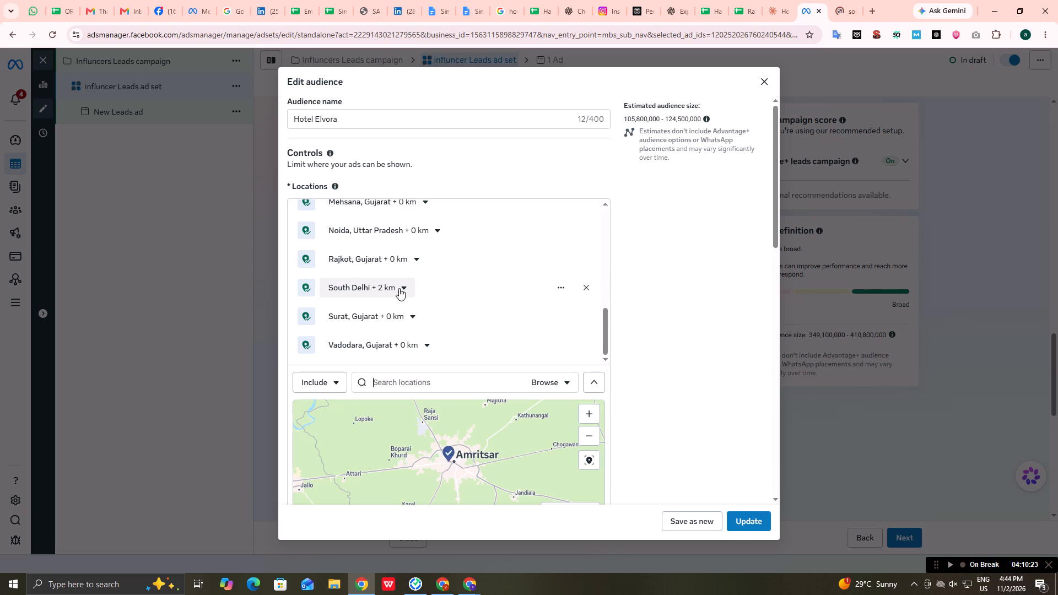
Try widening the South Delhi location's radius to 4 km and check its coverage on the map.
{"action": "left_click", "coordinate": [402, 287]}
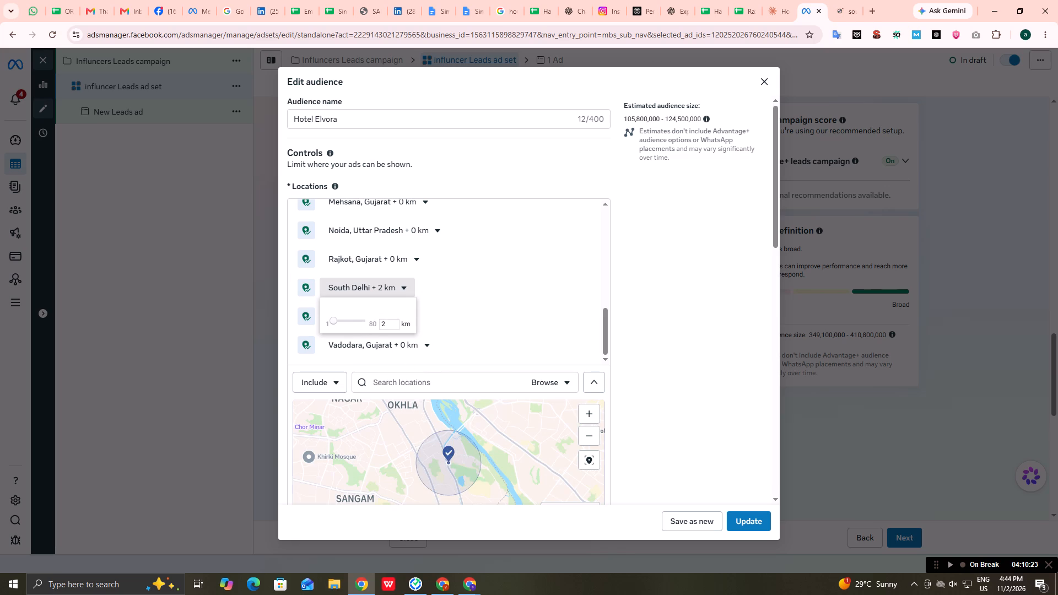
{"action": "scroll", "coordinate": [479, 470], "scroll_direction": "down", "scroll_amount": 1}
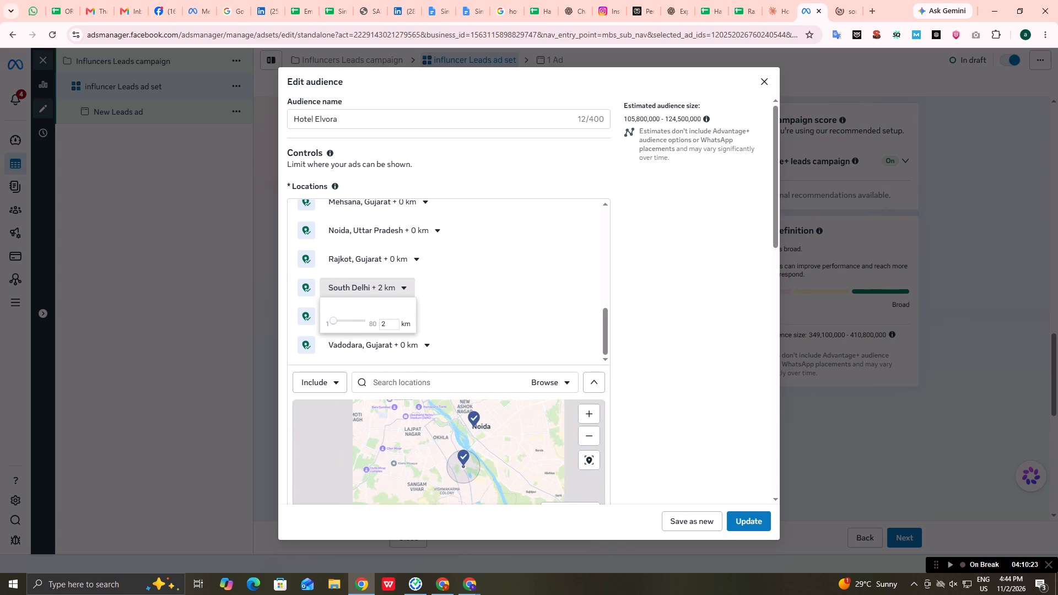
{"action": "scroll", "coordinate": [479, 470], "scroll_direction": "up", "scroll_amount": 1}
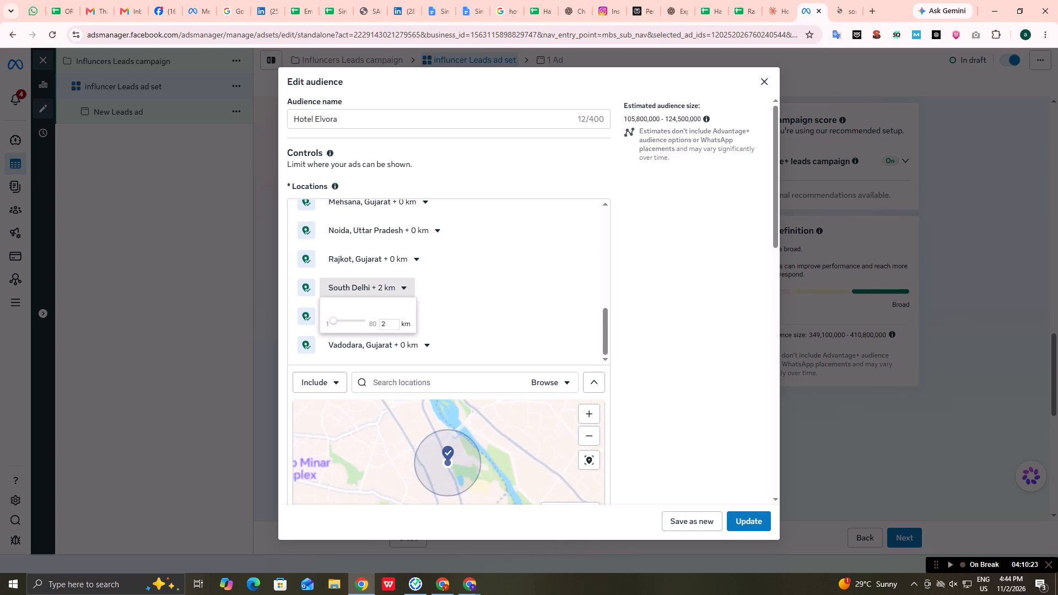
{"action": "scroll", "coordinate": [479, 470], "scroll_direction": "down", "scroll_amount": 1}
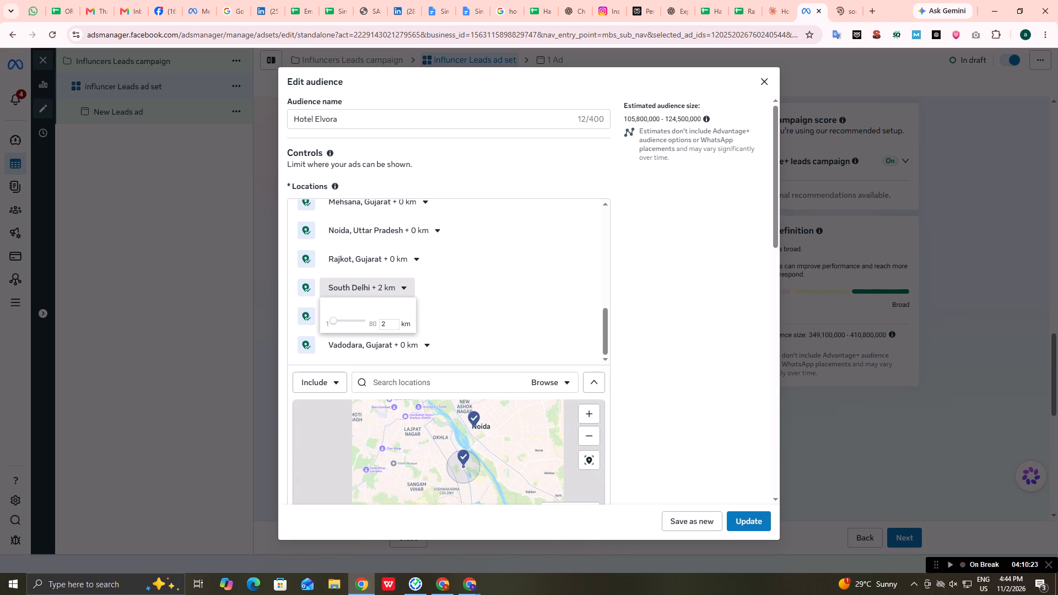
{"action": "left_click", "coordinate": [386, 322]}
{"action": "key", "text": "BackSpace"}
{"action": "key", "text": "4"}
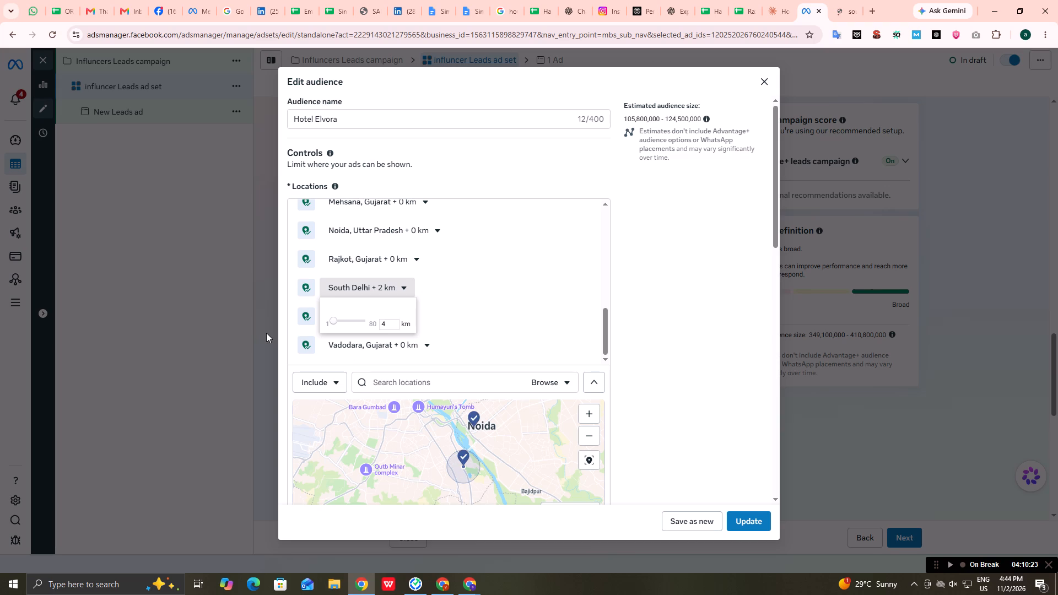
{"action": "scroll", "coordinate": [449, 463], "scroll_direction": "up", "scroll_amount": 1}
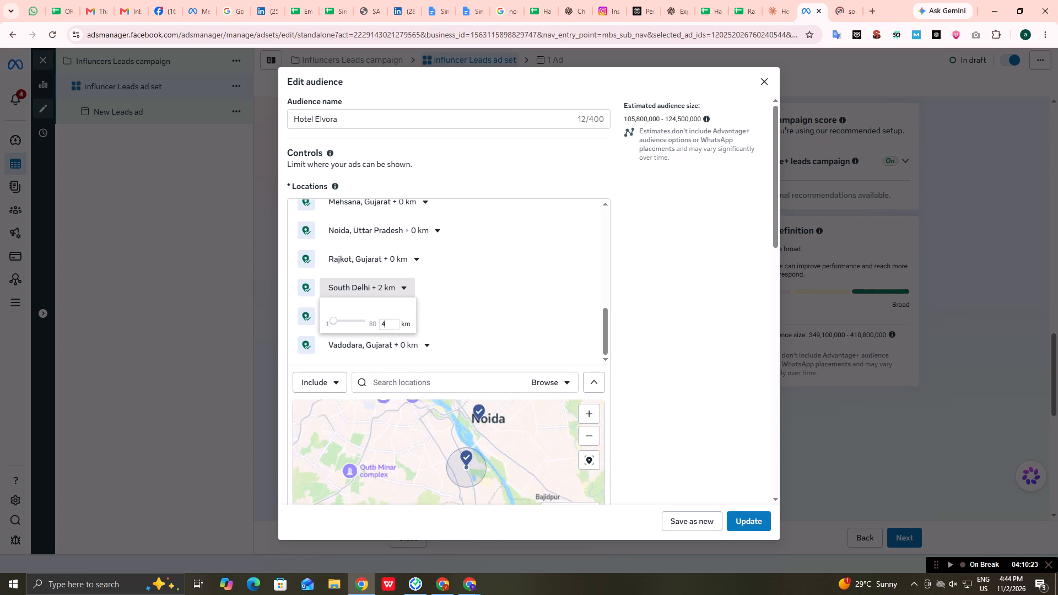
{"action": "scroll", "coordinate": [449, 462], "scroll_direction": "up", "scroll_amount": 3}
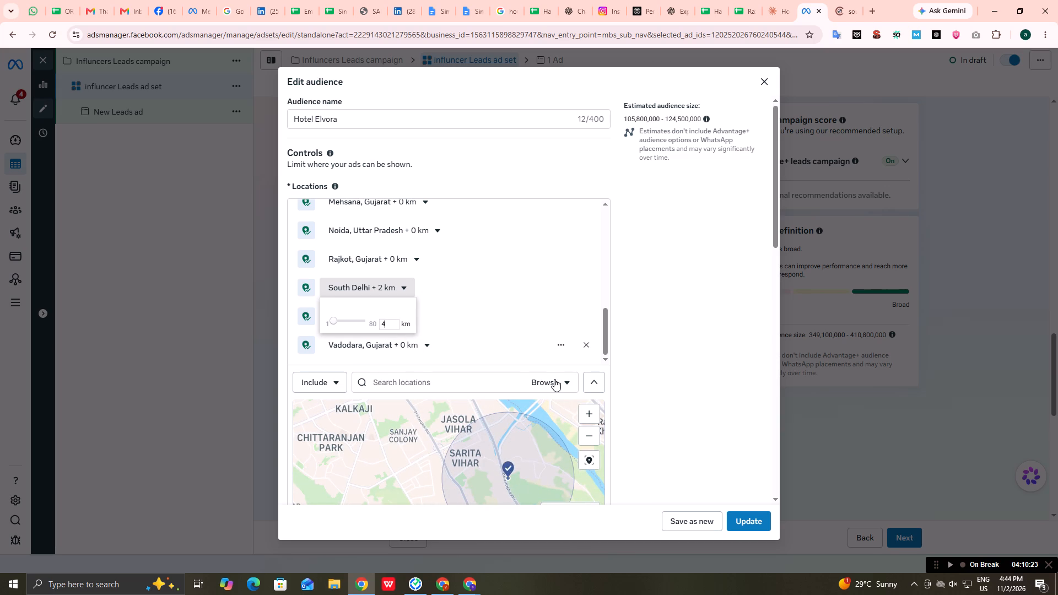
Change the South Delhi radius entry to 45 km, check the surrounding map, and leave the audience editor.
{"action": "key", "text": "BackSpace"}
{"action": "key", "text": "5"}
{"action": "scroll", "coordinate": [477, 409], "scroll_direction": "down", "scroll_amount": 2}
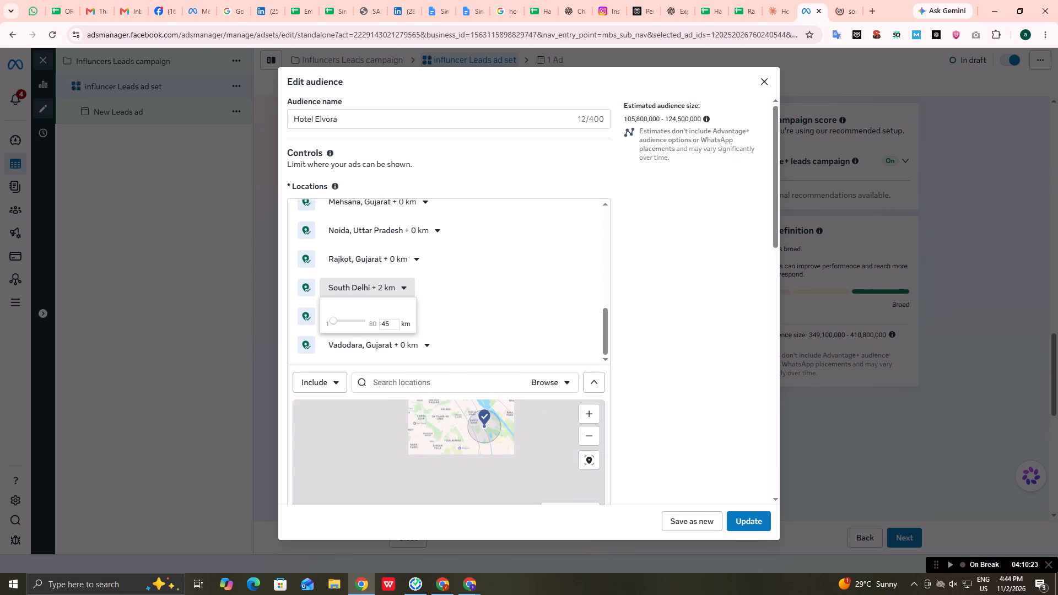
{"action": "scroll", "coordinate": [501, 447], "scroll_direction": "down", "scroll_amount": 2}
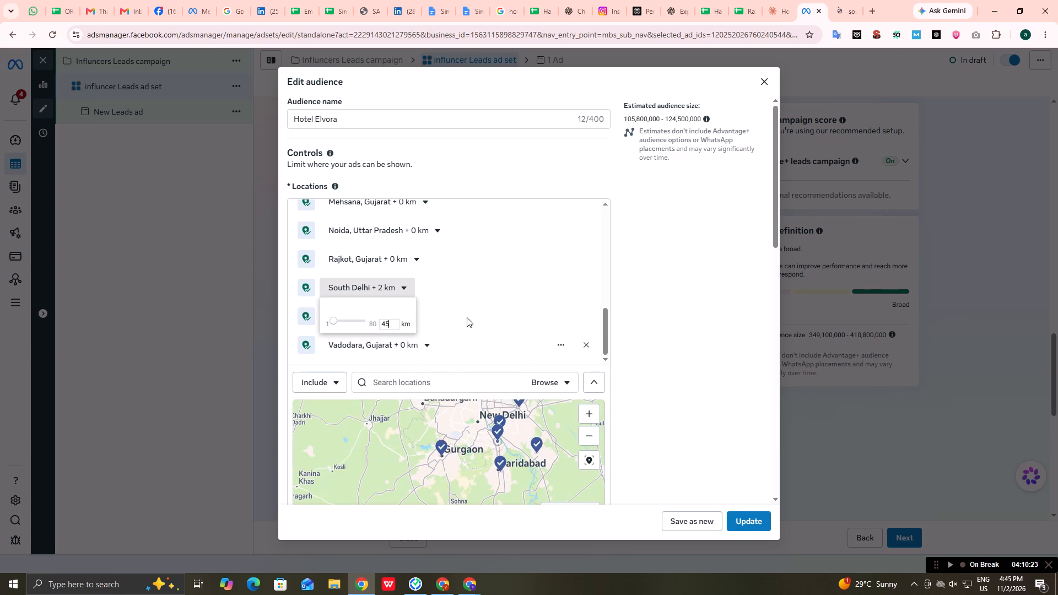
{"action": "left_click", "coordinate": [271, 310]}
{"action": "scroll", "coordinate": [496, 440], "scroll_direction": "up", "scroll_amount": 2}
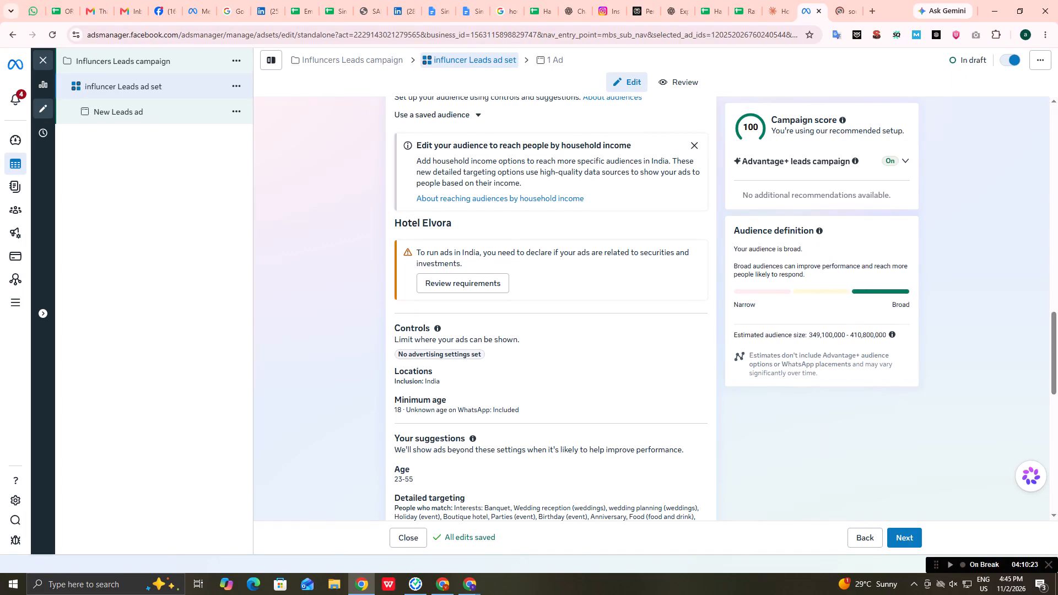
Reopen the Hotel Elvora saved audience for editing and drop a location pin on the map near Surat.
{"action": "scroll", "coordinate": [439, 382], "scroll_direction": "down", "scroll_amount": 3}
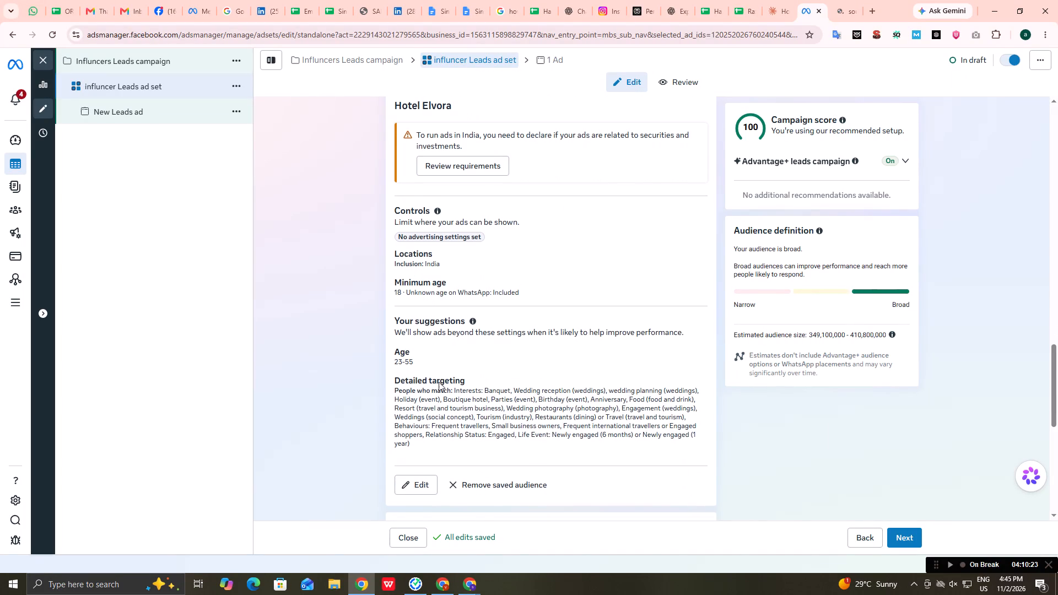
{"action": "left_click", "coordinate": [425, 434]}
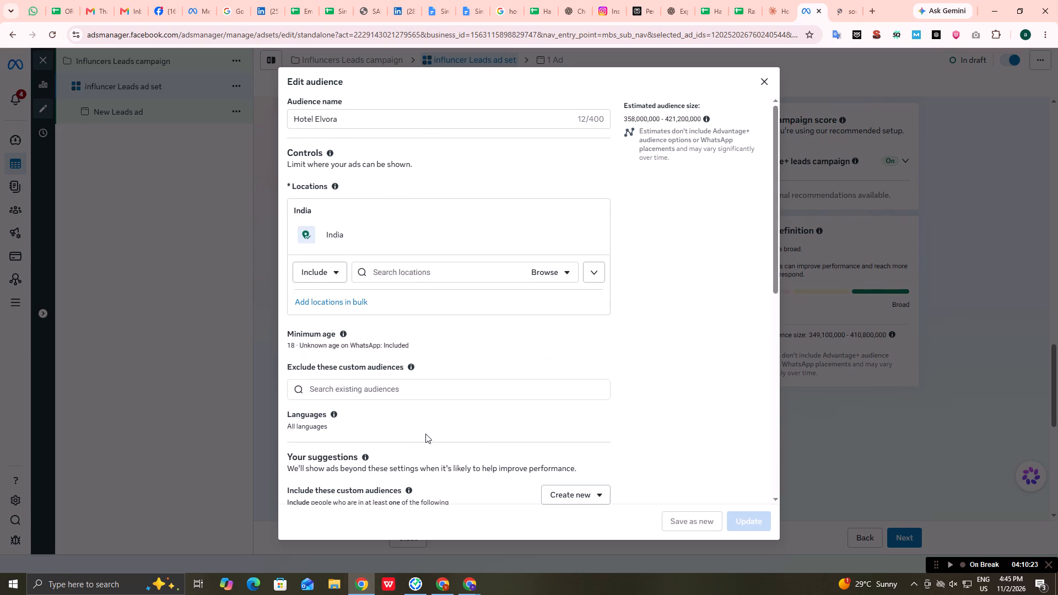
{"action": "left_click", "coordinate": [395, 274]}
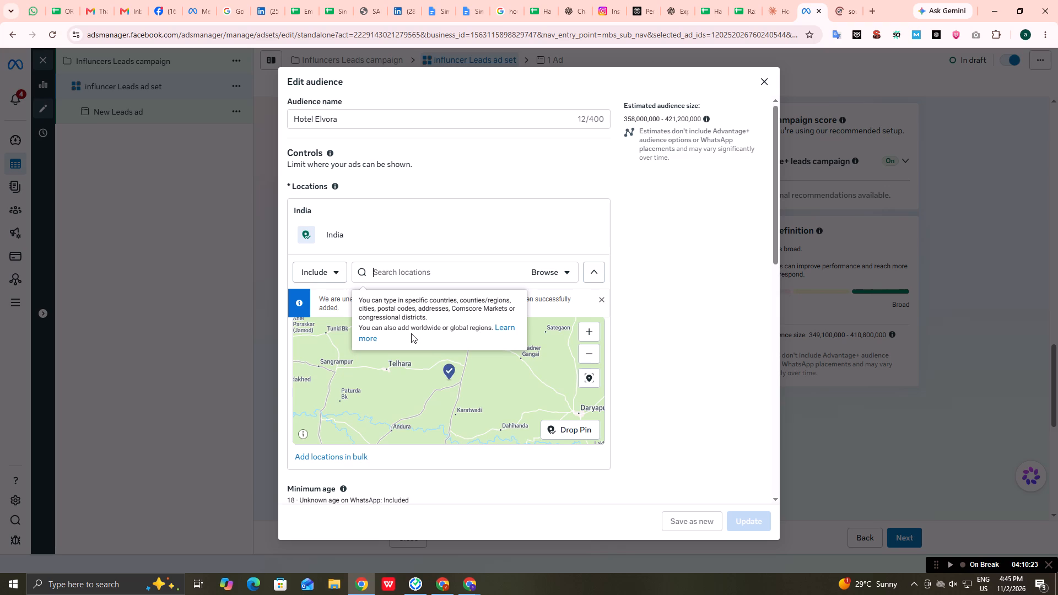
{"action": "scroll", "coordinate": [431, 399], "scroll_direction": "down", "scroll_amount": 2}
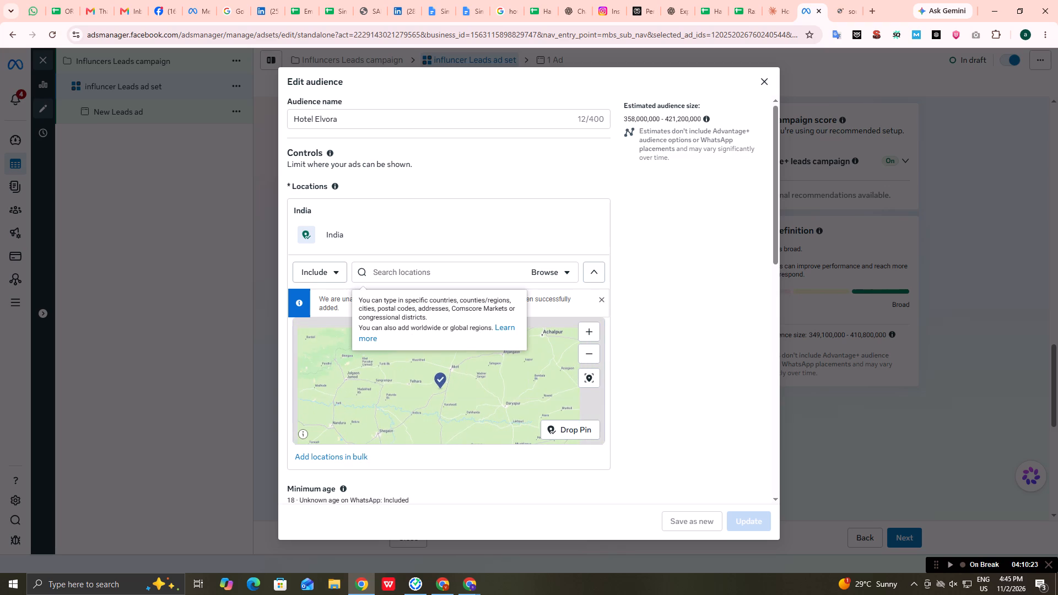
{"action": "scroll", "coordinate": [431, 399], "scroll_direction": "up", "scroll_amount": 1}
{"action": "scroll", "coordinate": [431, 399], "scroll_direction": "down", "scroll_amount": 2}
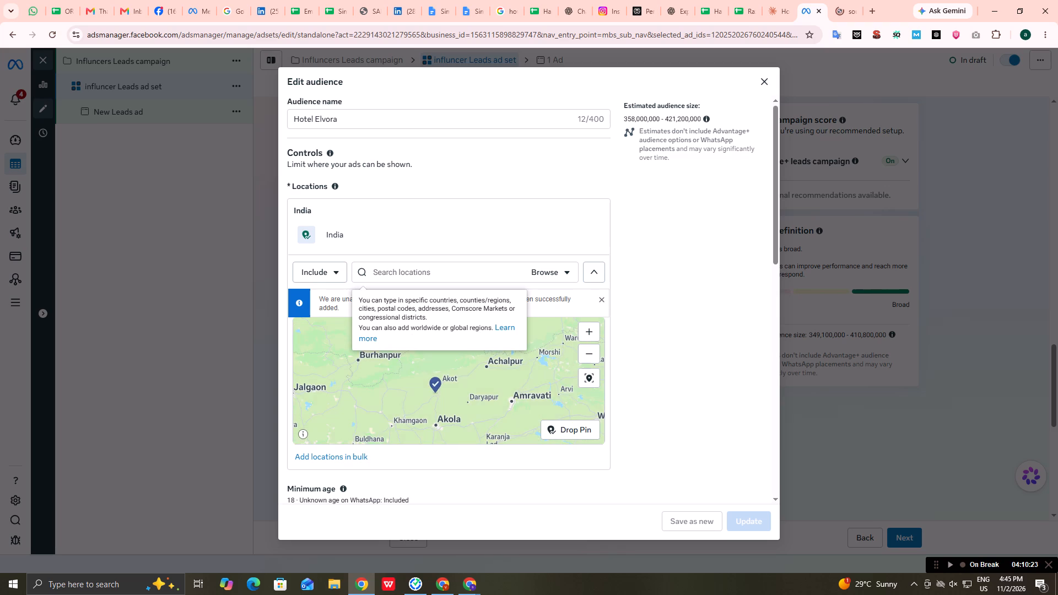
{"action": "scroll", "coordinate": [431, 399], "scroll_direction": "down", "scroll_amount": 4}
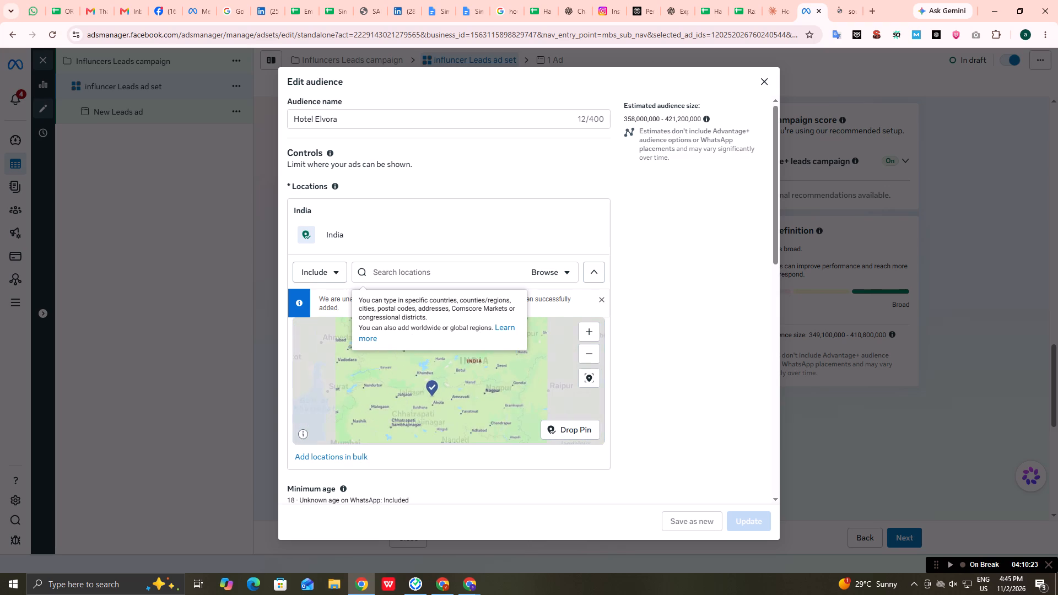
{"action": "scroll", "coordinate": [431, 399], "scroll_direction": "down", "scroll_amount": 2}
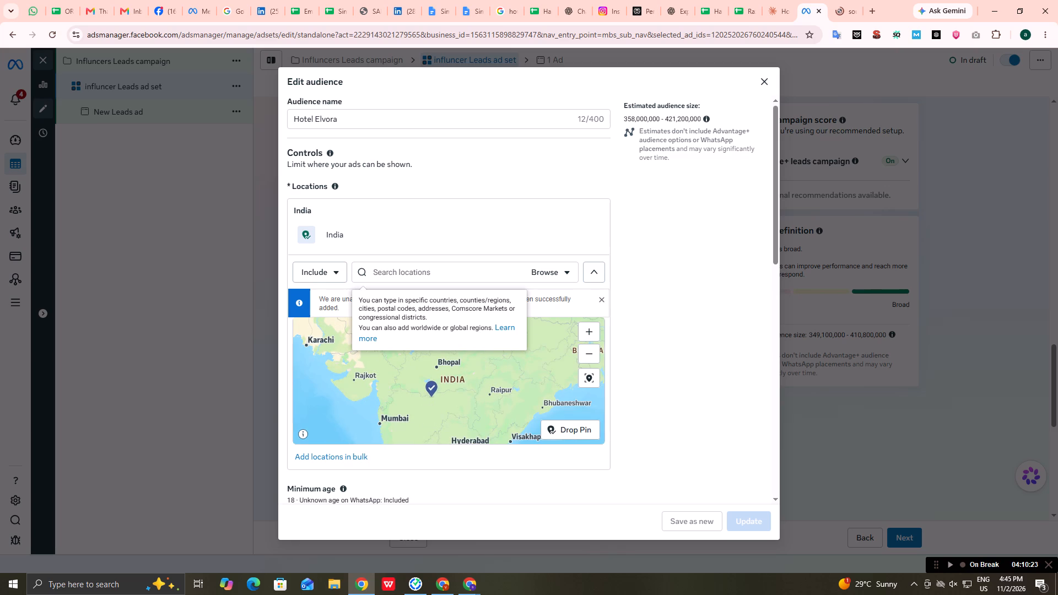
{"action": "scroll", "coordinate": [364, 387], "scroll_direction": "up", "scroll_amount": 1}
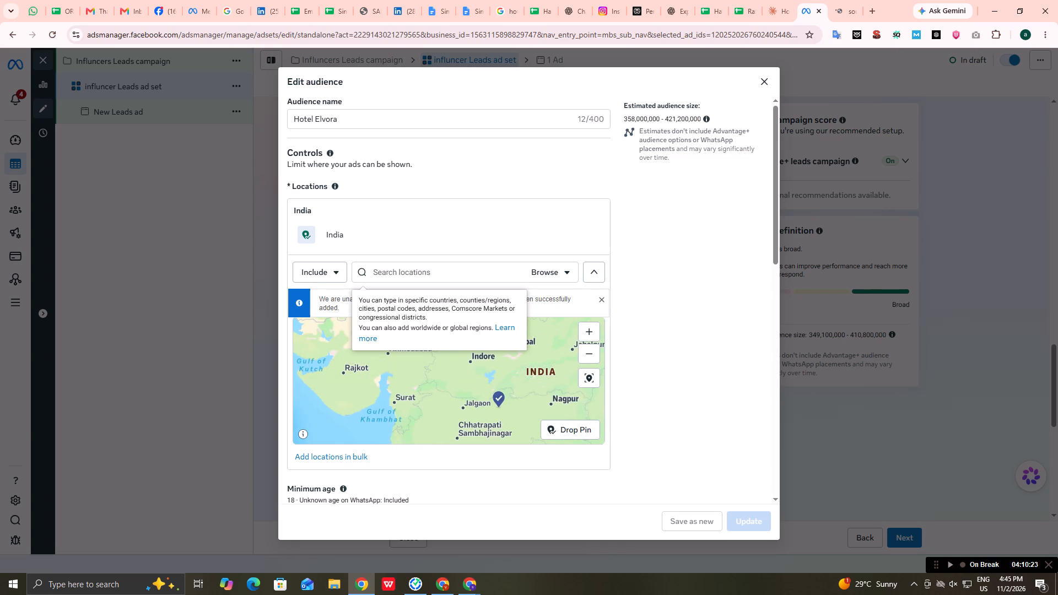
{"action": "left_click", "coordinate": [404, 400]}
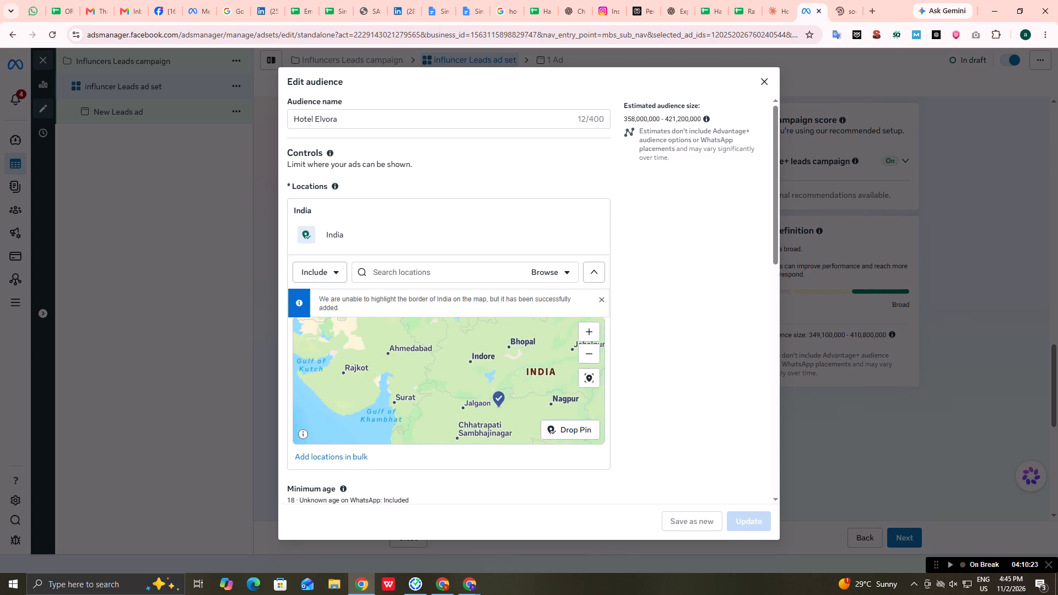
{"action": "left_click", "coordinate": [547, 429]}
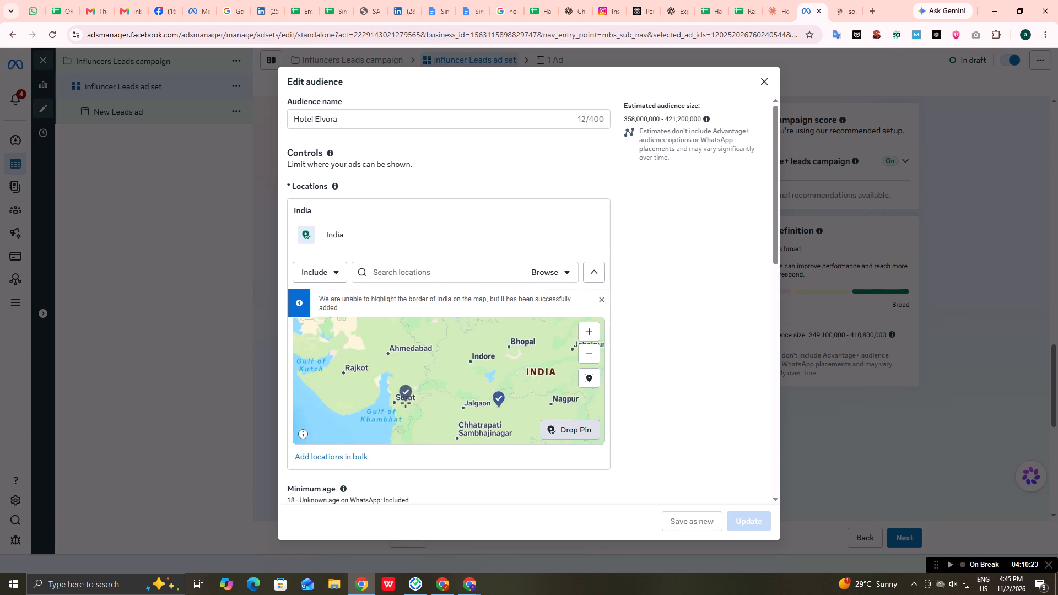
{"action": "left_click", "coordinate": [403, 402]}
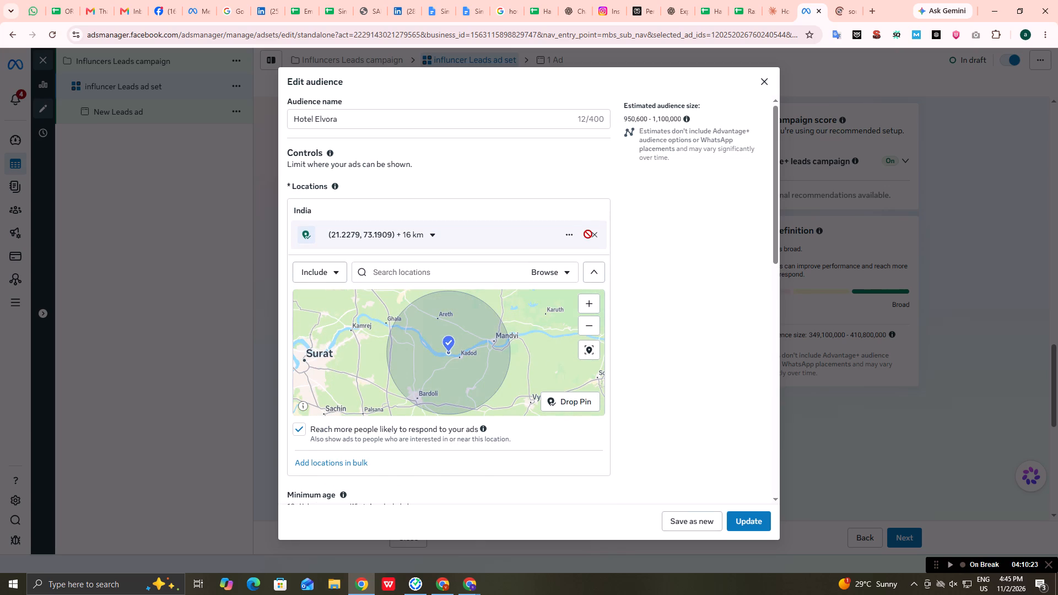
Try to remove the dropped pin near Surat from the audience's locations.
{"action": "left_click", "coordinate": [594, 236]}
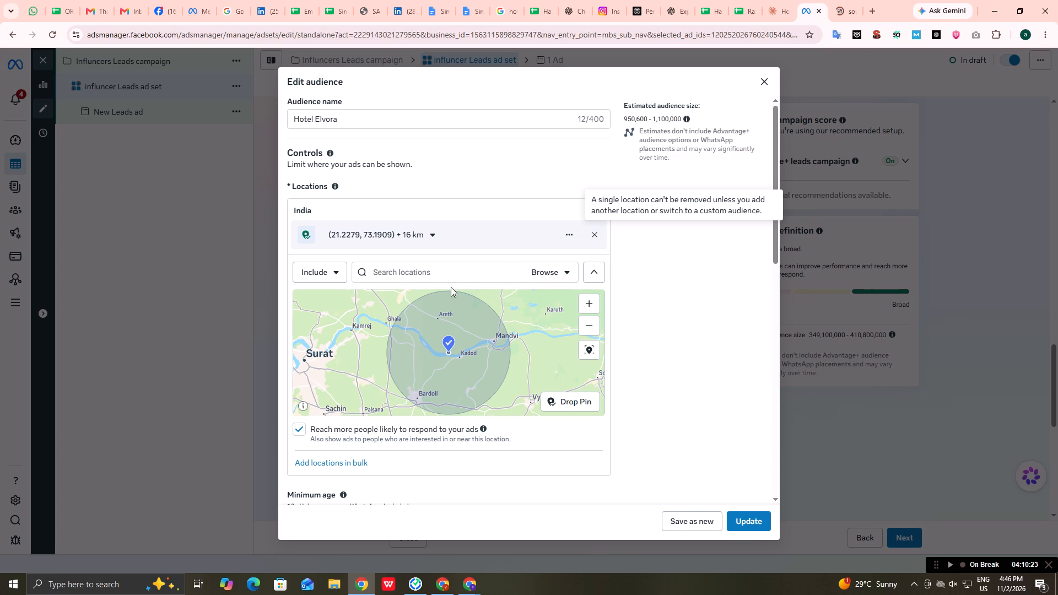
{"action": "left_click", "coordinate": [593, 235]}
Search the audience's locations for "surat" to include.
{"action": "left_click", "coordinate": [430, 267]}
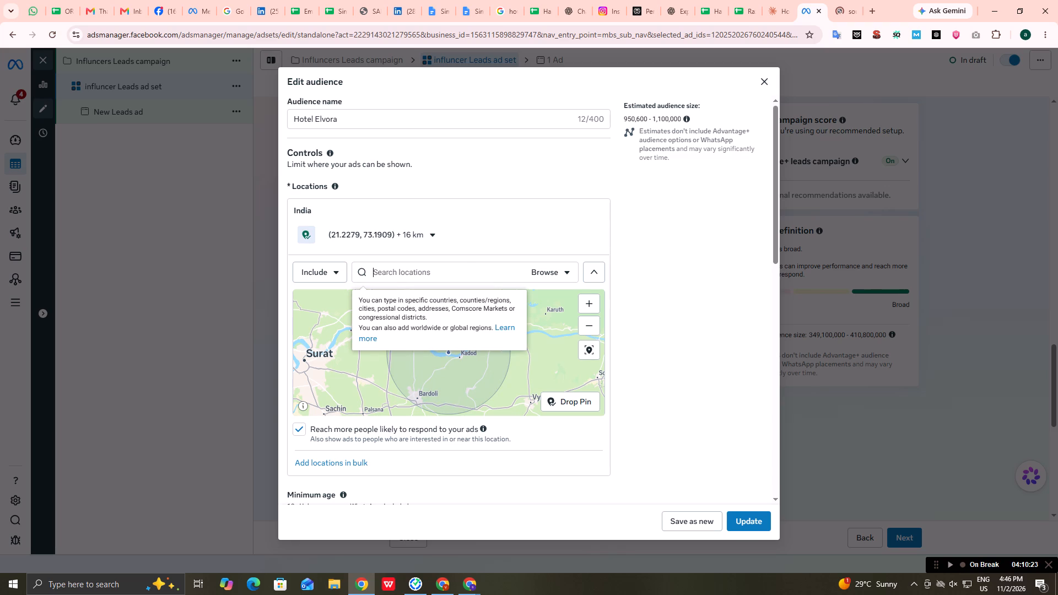
{"action": "type", "text": "surat"}
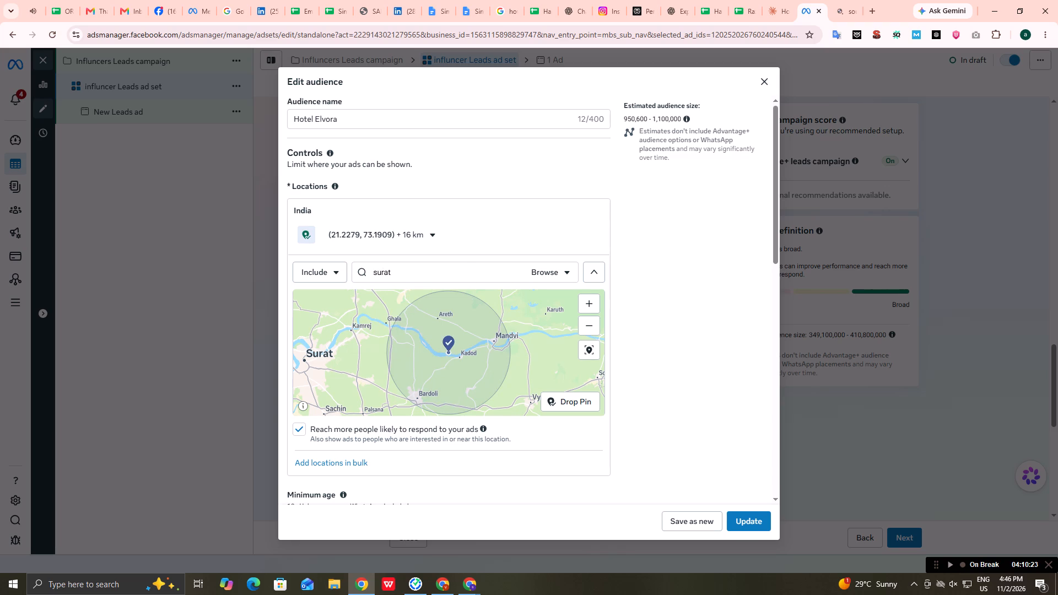
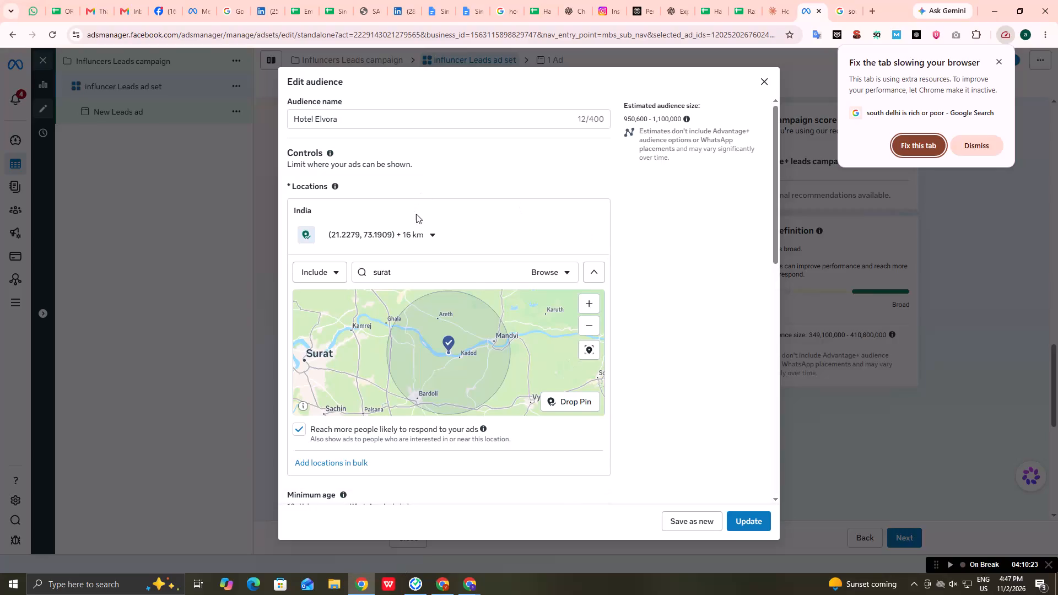
Search again for "surat" among the locations to include in the Hotel Elvora audience, bringing up the location suggestions.
{"action": "left_click", "coordinate": [396, 275]}
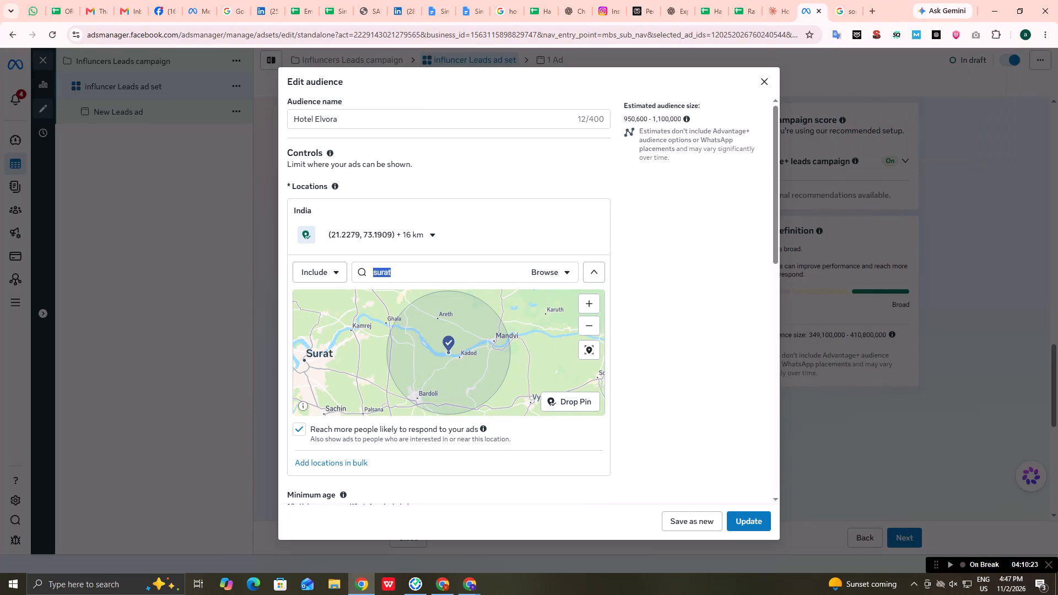
{"action": "left_click", "coordinate": [399, 275]}
{"action": "key", "text": "BackSpace"}
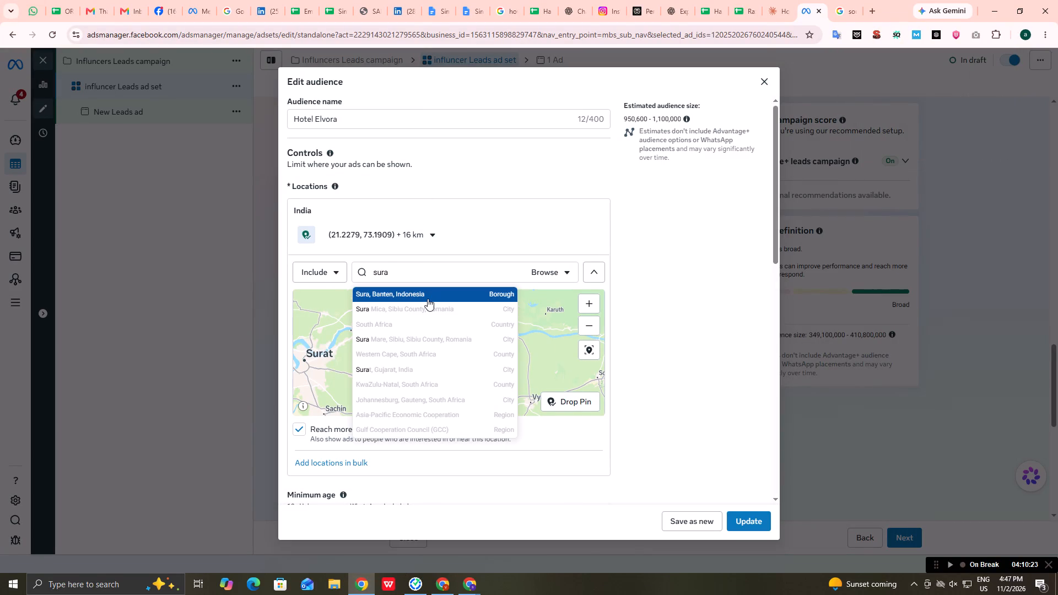
{"action": "key", "text": "t"}
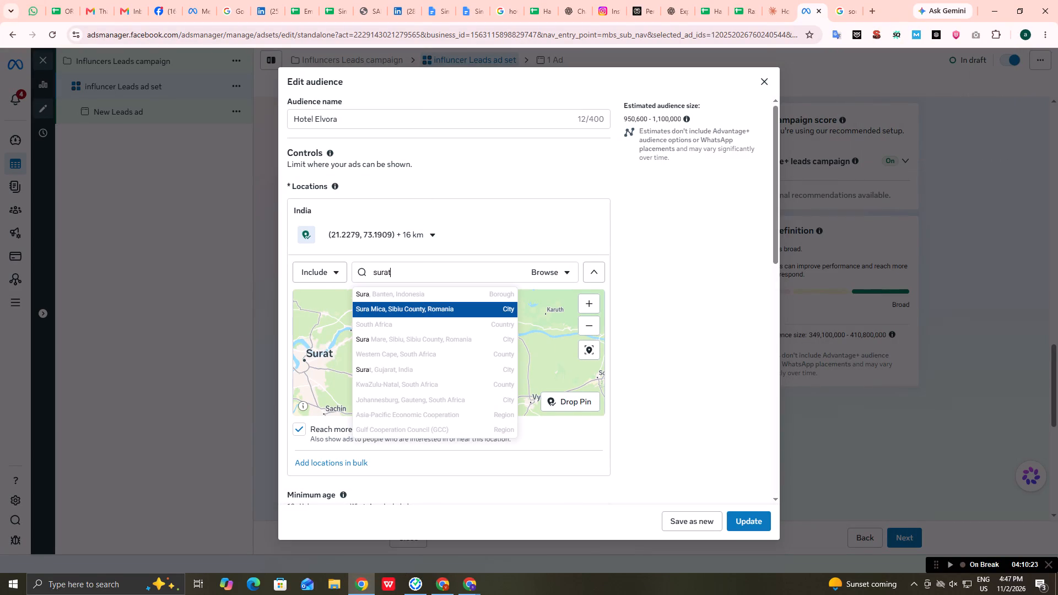
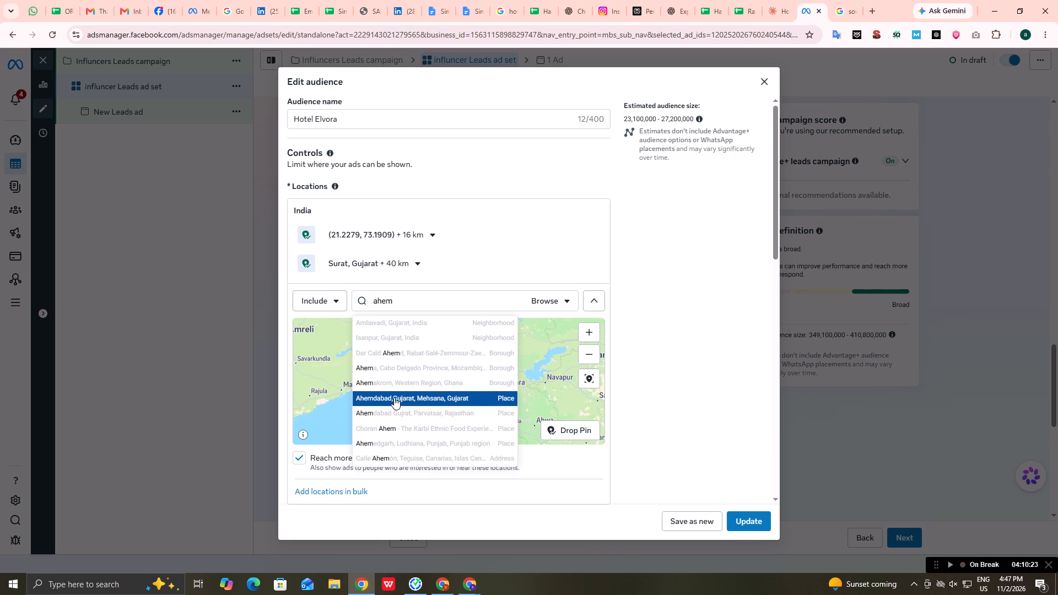
Complete the location search as "ahemda" and include Ahemdabad, Ahmedabad, Gujarat in the audience's locations.
{"action": "type", "text": "da"}
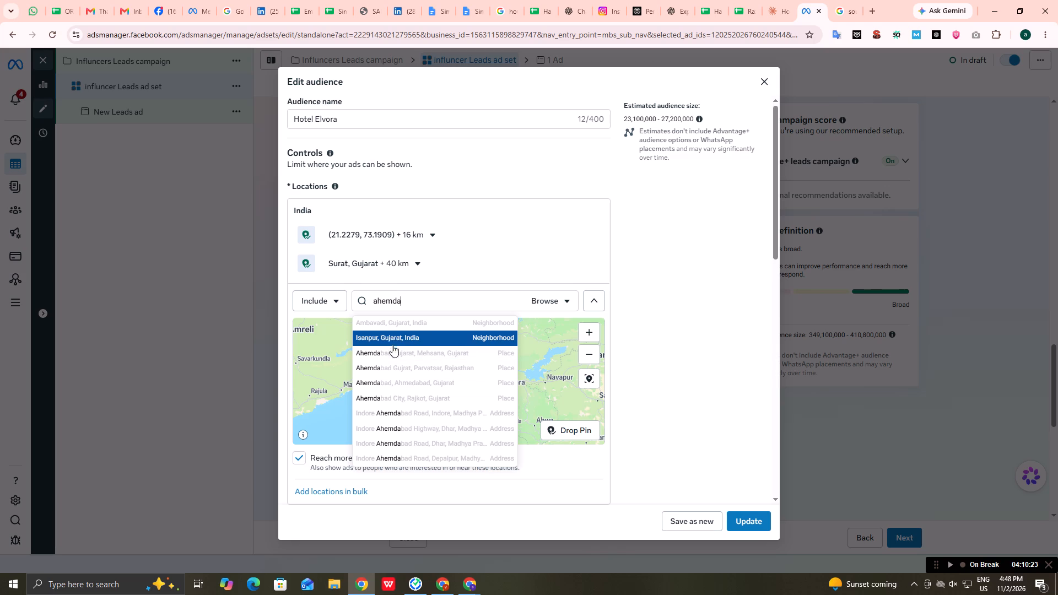
{"action": "left_click", "coordinate": [390, 380]}
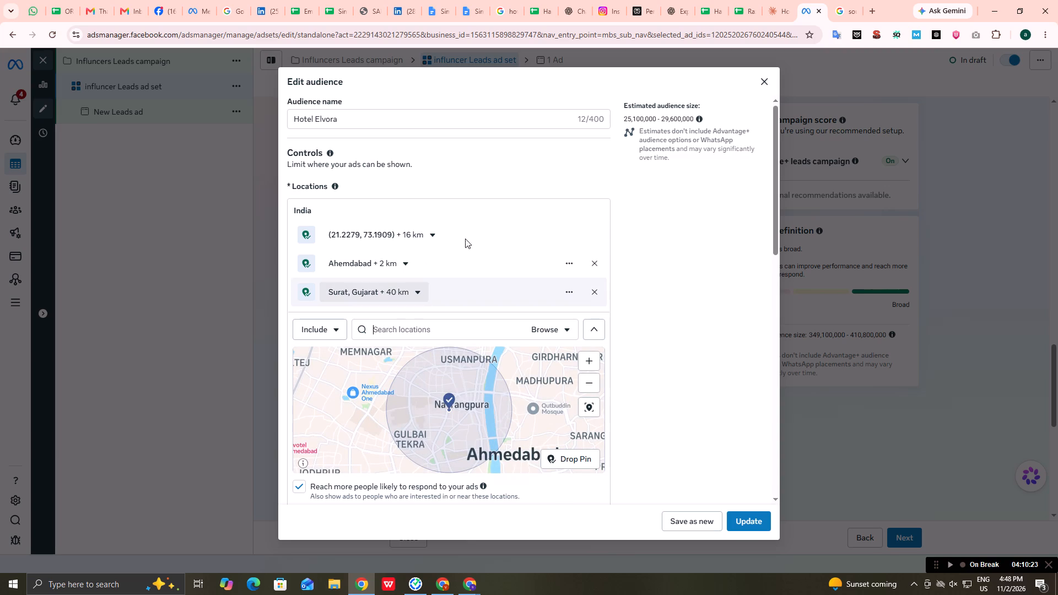
Remove the dropped-pin location (21.2279, 73.1909) + 16 km from the audience's included locations.
{"action": "left_click", "coordinate": [593, 231]}
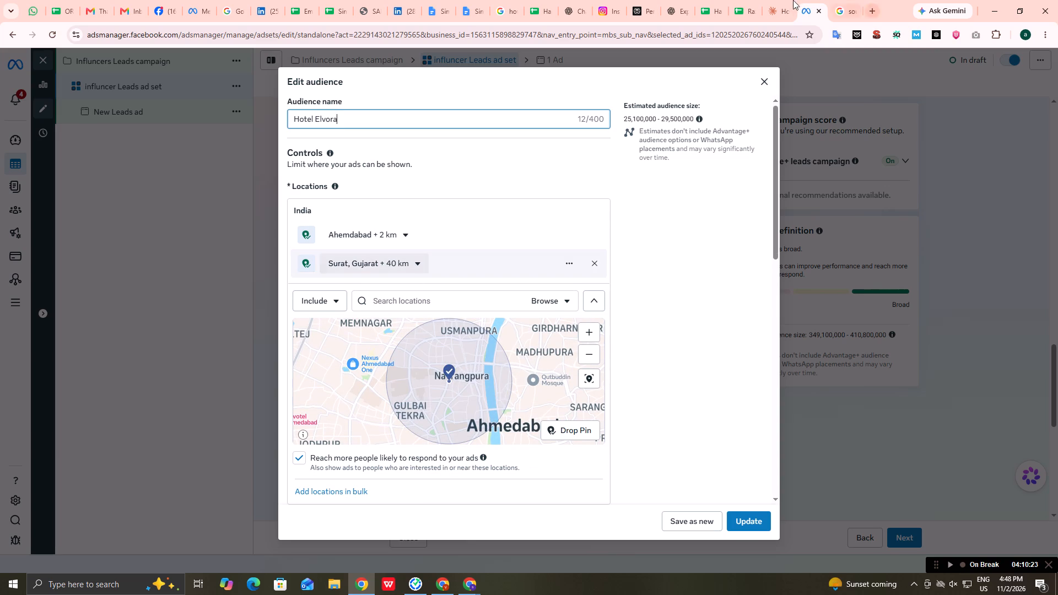
Search for "gandhin" among the locations to include in the Hotel Elvora audience.
{"action": "left_click", "coordinate": [423, 302]}
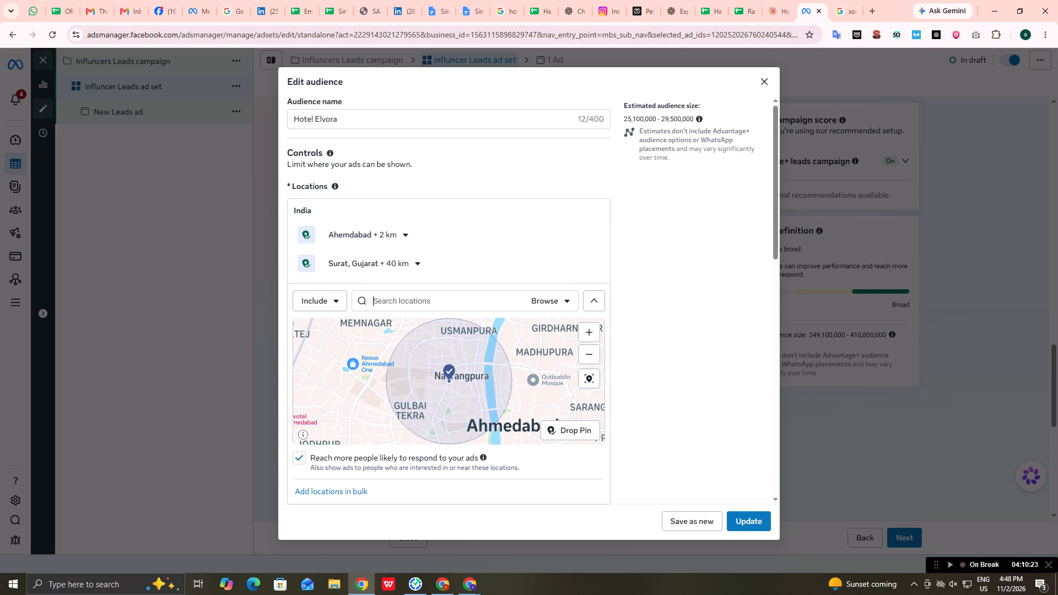
{"action": "scroll", "coordinate": [478, 364], "scroll_direction": "down", "scroll_amount": 1}
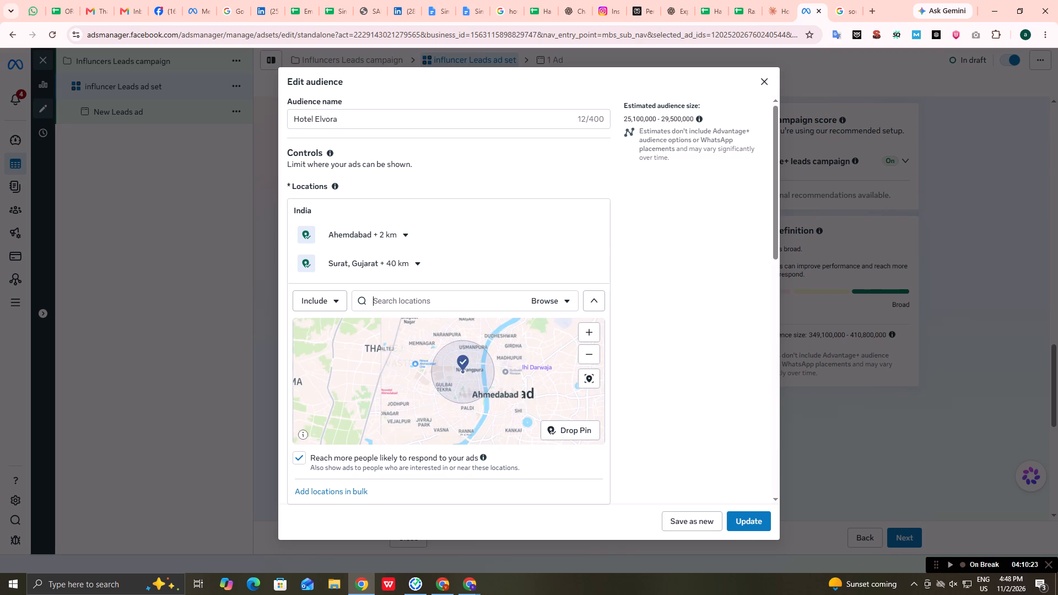
{"action": "scroll", "coordinate": [480, 364], "scroll_direction": "down", "scroll_amount": 1}
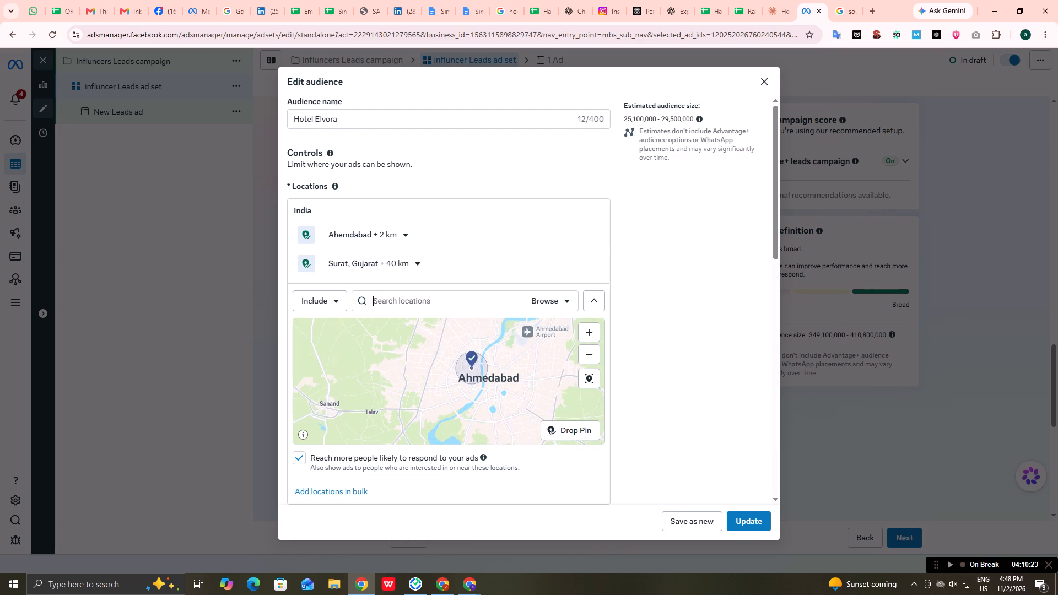
{"action": "scroll", "coordinate": [480, 364], "scroll_direction": "down", "scroll_amount": 2}
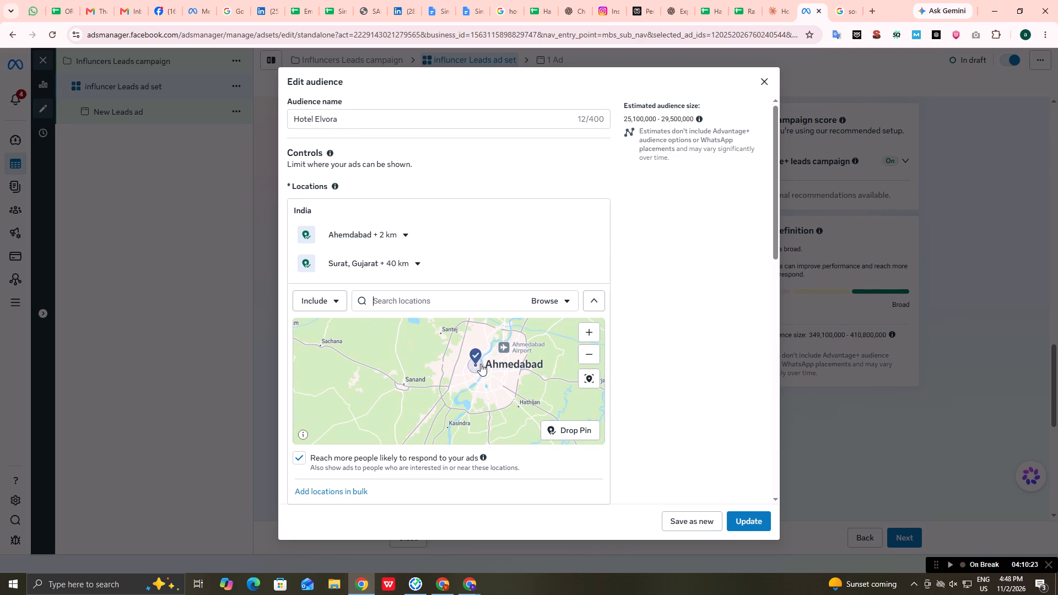
{"action": "scroll", "coordinate": [481, 364], "scroll_direction": "down", "scroll_amount": 1}
{"action": "scroll", "coordinate": [481, 364], "scroll_direction": "up", "scroll_amount": 2}
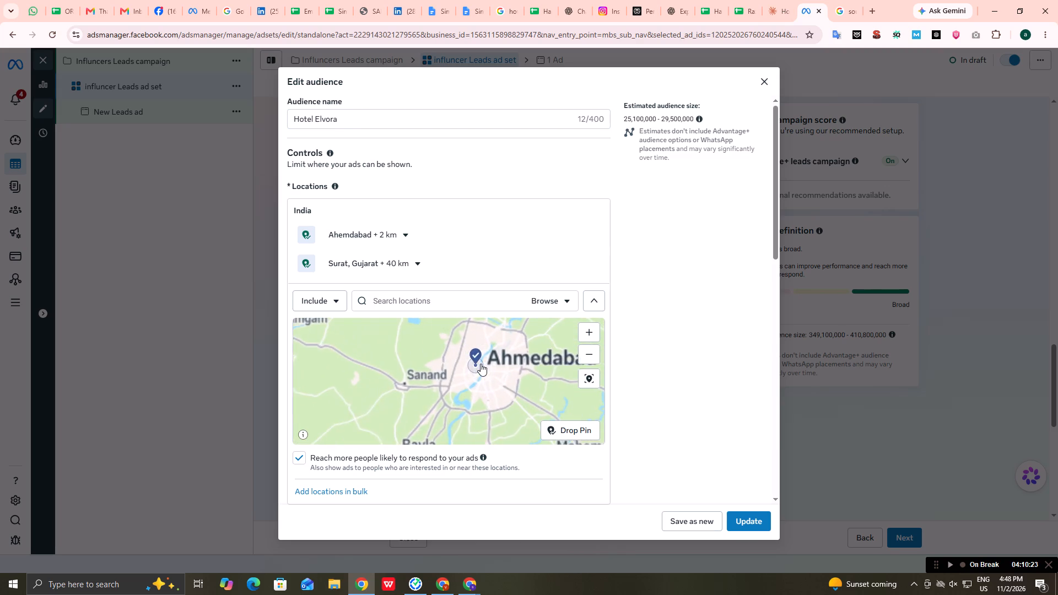
{"action": "scroll", "coordinate": [481, 364], "scroll_direction": "up", "scroll_amount": 3}
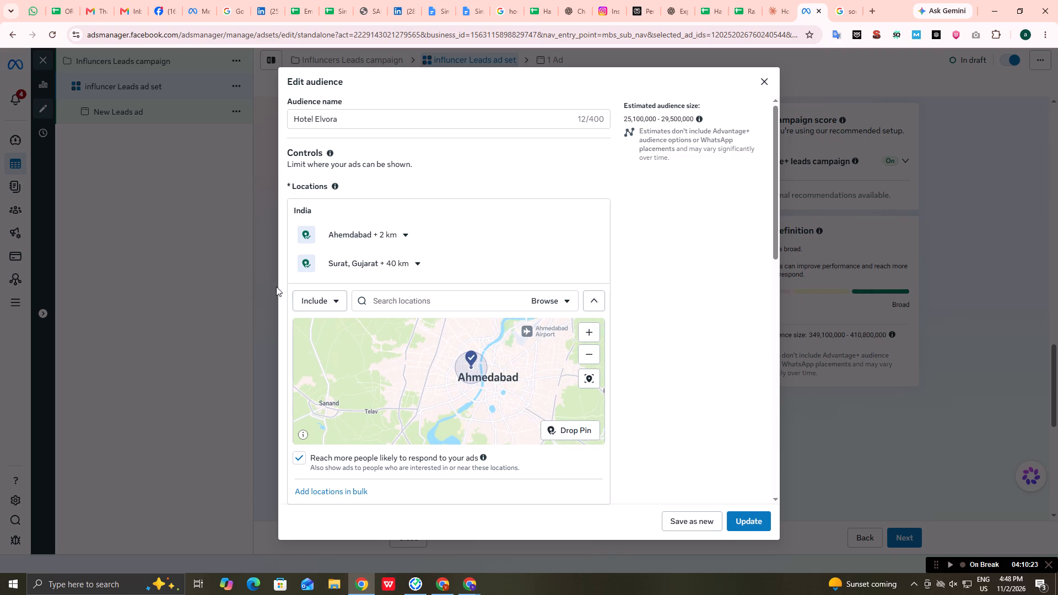
{"action": "left_click", "coordinate": [389, 302]}
{"action": "type", "text": "gandhi"}
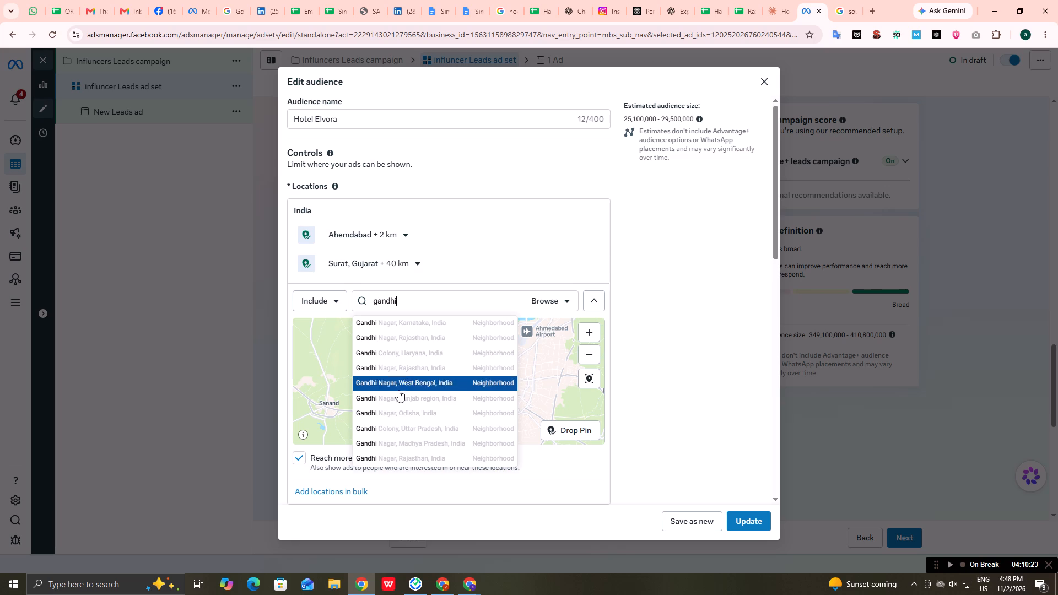
{"action": "key", "text": "n"}
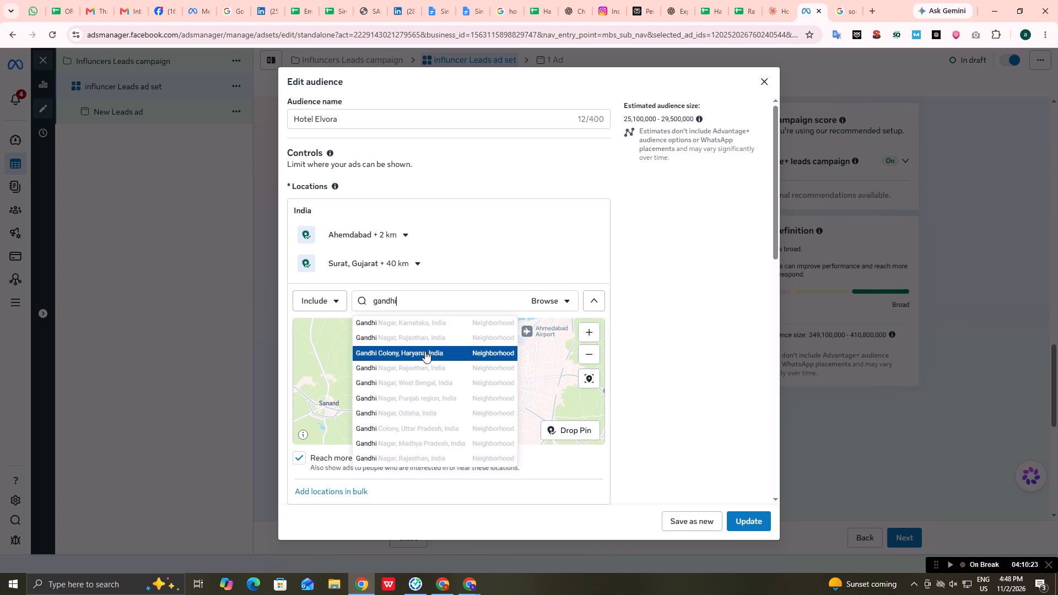
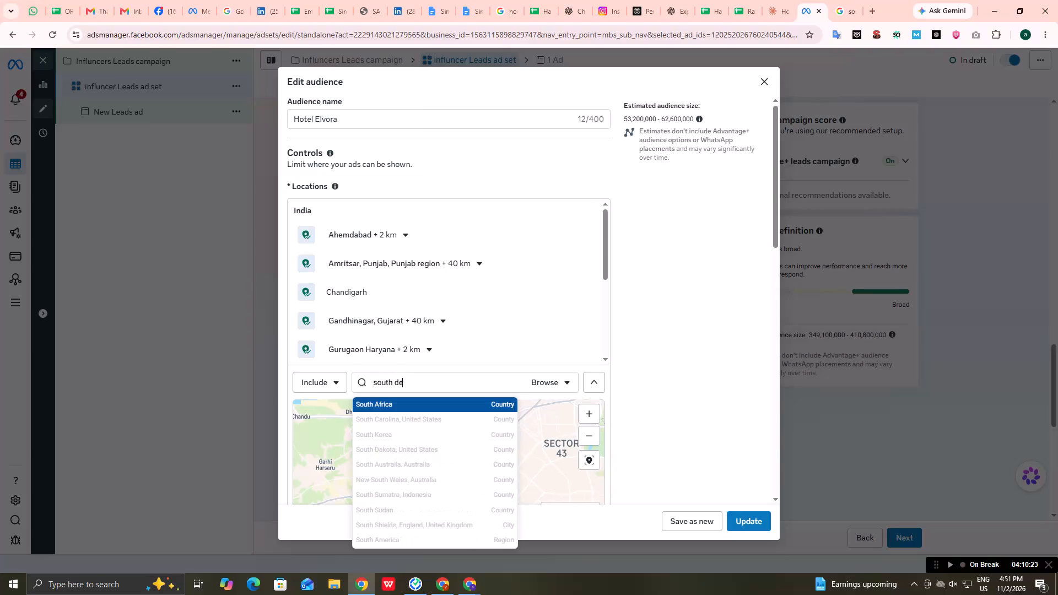
Complete the location search as "south delhi" among the locations to include in the Hotel Elvora audience.
{"action": "type", "text": "lhi"}
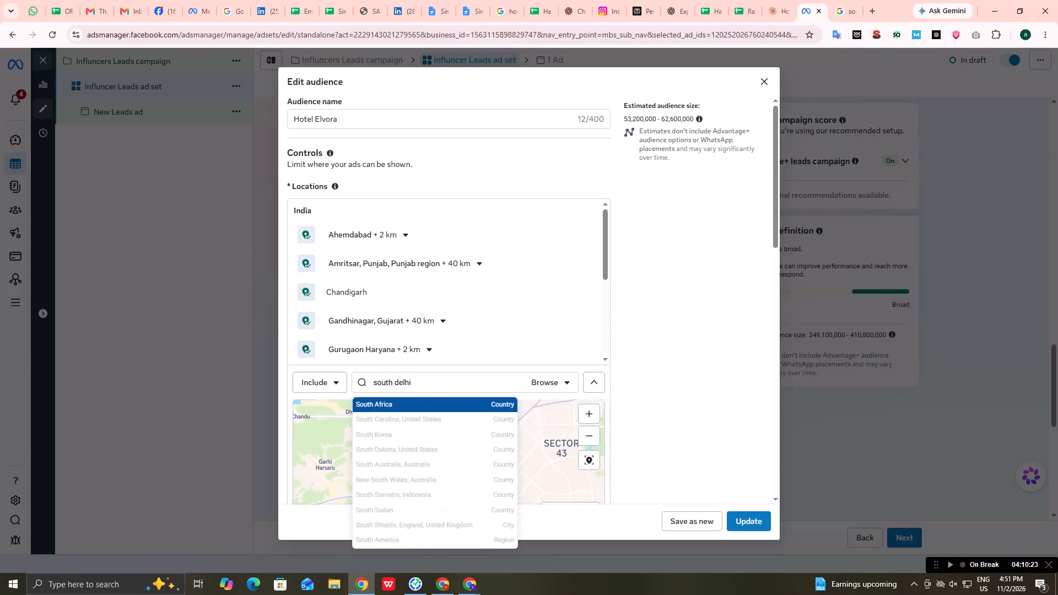
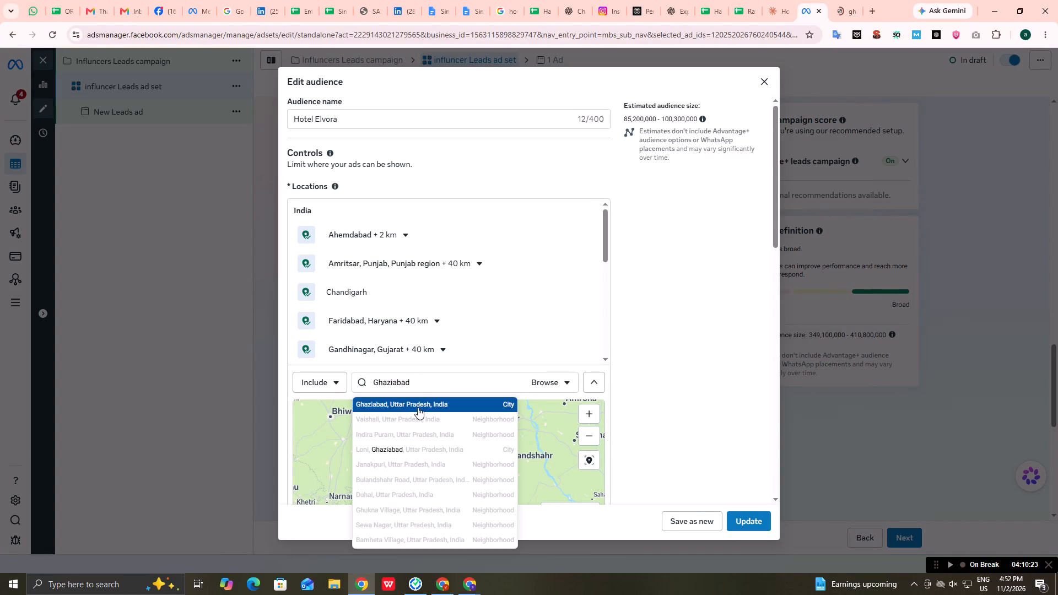
Add the city of Ghaziabad, Uttar Pradesh, to the Hotel Elvora audience's included locations.
{"action": "left_click", "coordinate": [417, 408]}
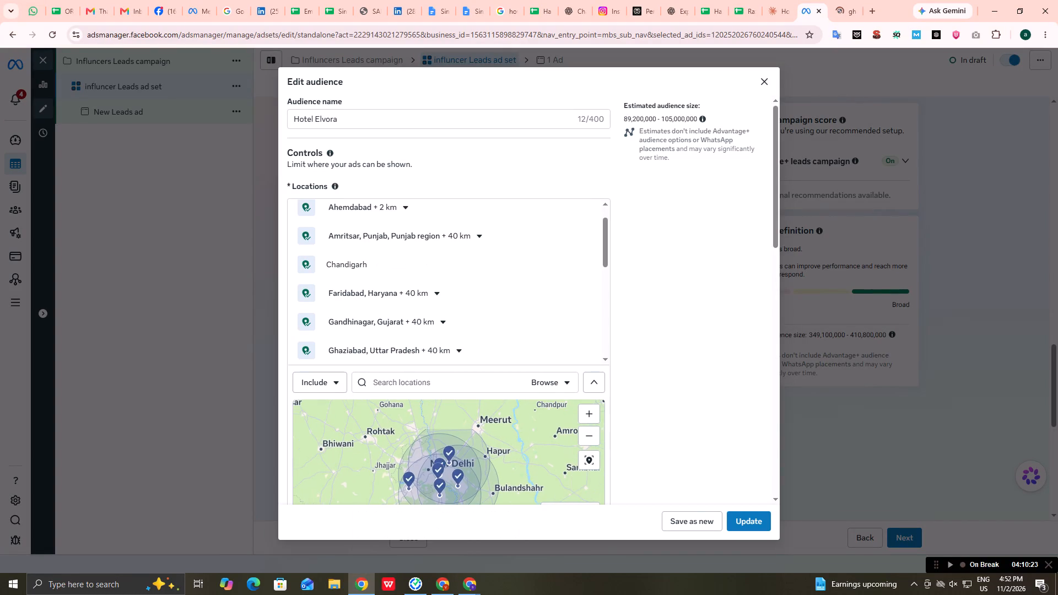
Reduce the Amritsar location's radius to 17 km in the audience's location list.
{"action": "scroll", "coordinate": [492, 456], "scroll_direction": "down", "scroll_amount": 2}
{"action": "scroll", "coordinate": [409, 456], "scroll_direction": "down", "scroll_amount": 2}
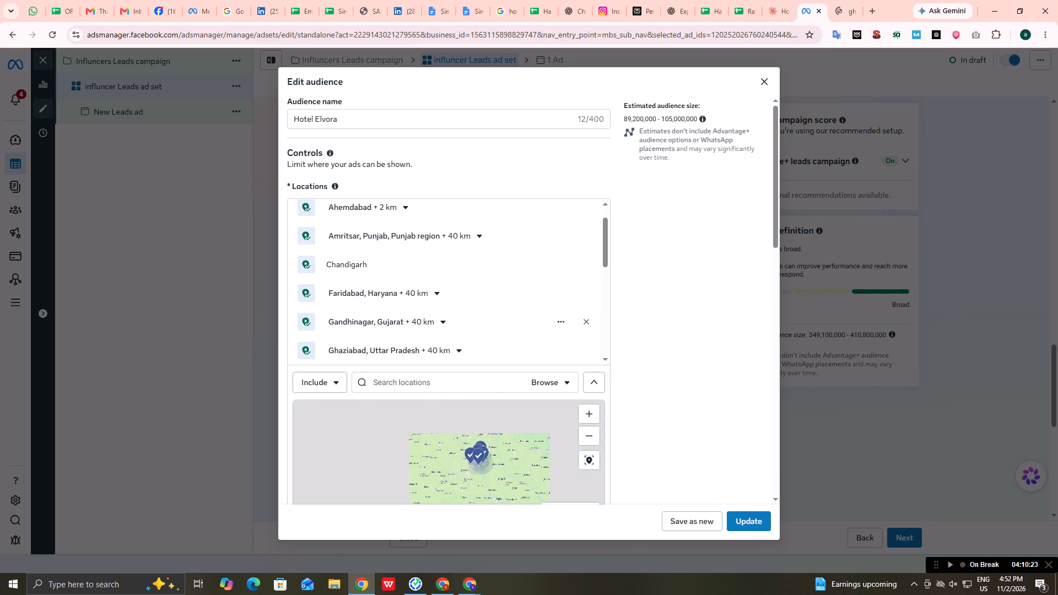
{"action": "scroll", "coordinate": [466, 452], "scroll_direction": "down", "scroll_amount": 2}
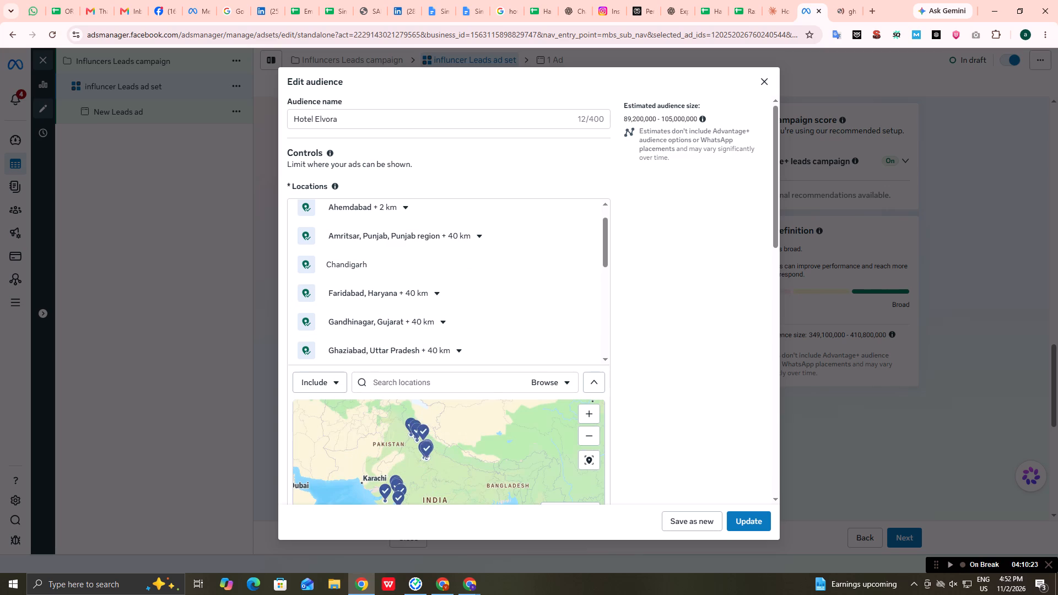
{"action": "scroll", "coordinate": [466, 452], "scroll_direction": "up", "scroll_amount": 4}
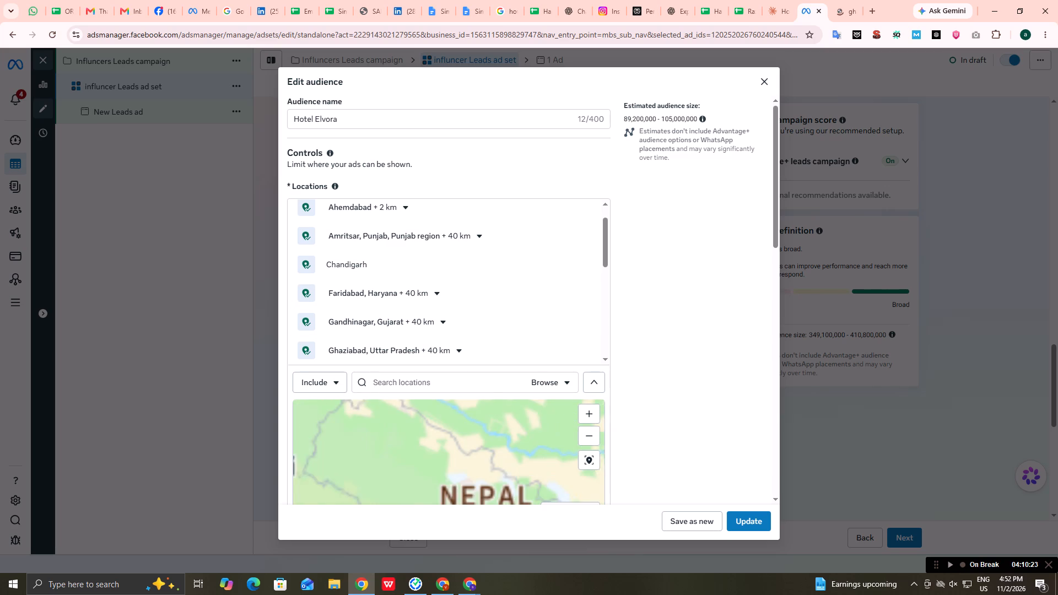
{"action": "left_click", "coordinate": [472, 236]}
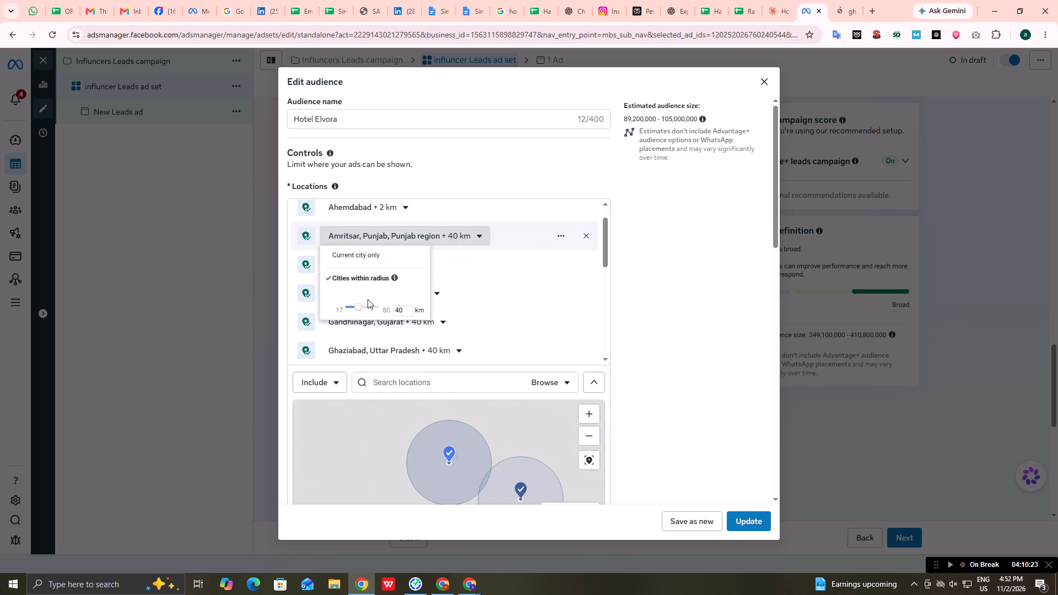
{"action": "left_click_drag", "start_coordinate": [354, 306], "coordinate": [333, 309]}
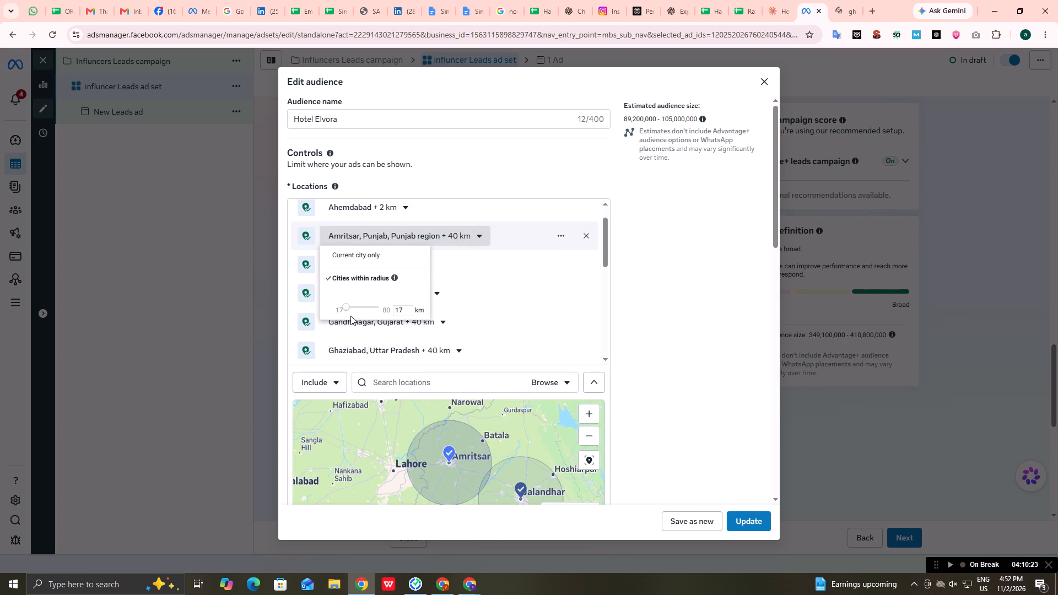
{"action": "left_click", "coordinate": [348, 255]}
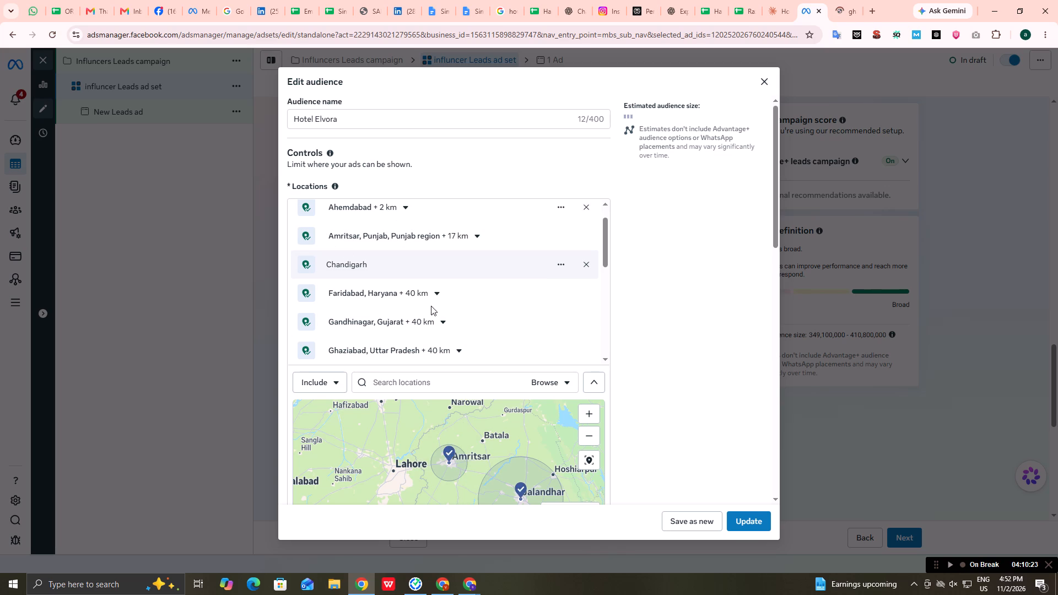
Restrict the Faridabad, Gandhinagar and Ghaziabad locations to the current city only, without a surrounding radius.
{"action": "left_click", "coordinate": [436, 292]}
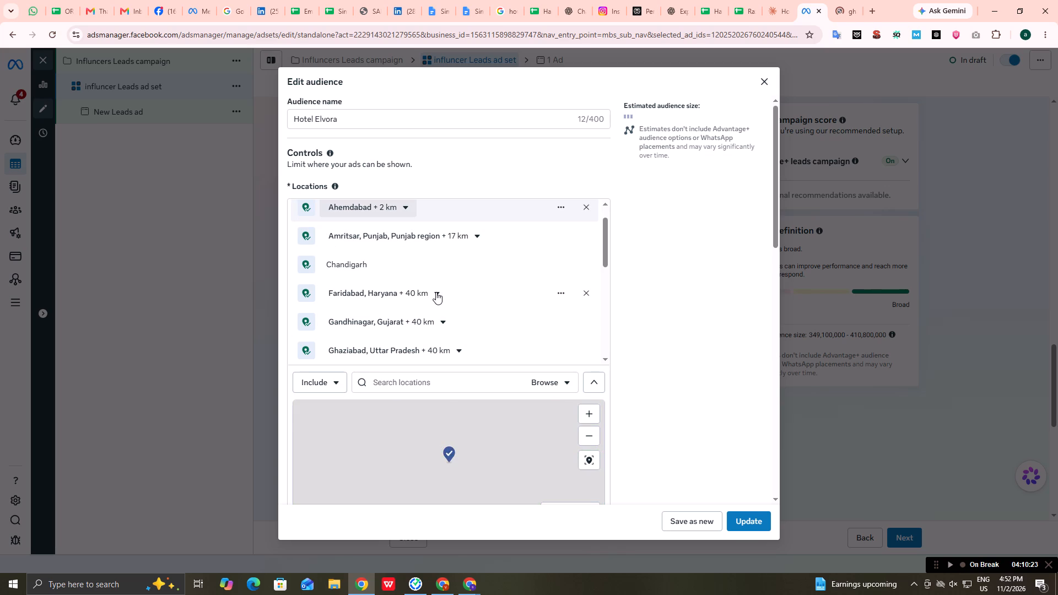
{"action": "left_click", "coordinate": [380, 316]}
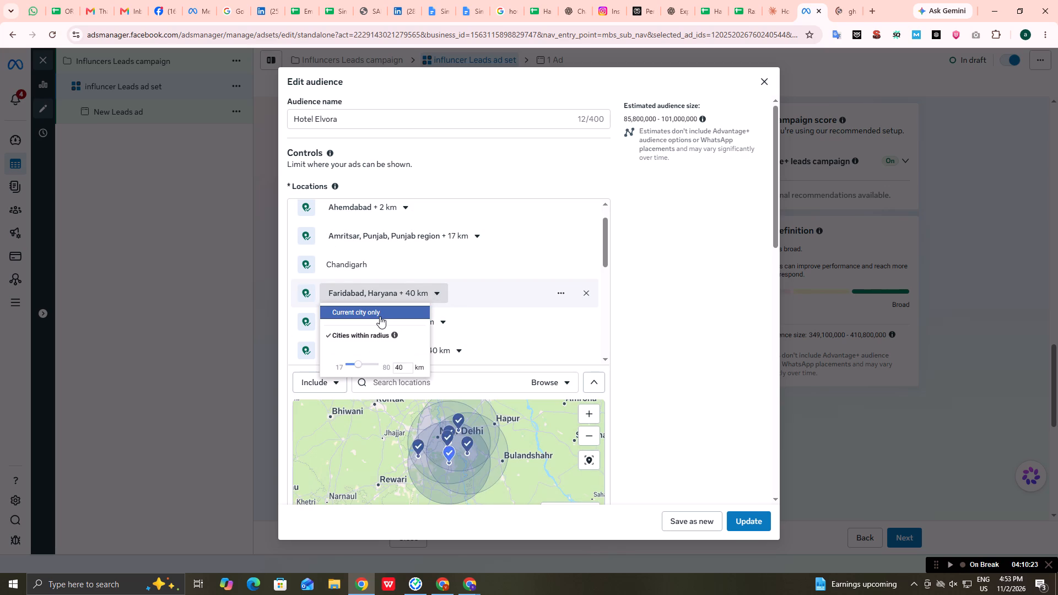
{"action": "left_click", "coordinate": [442, 321]}
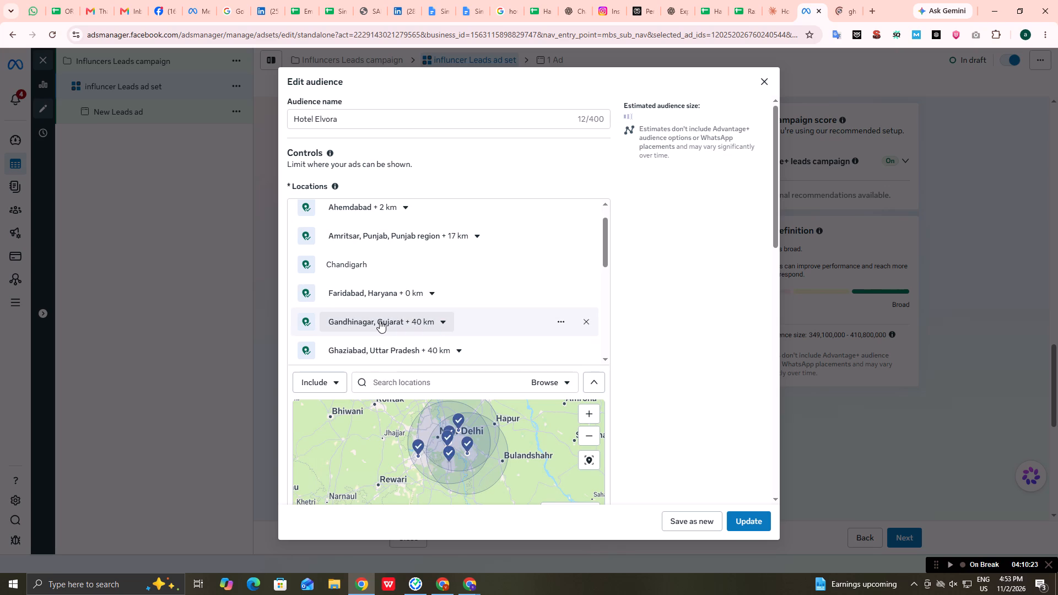
{"action": "left_click", "coordinate": [443, 322]}
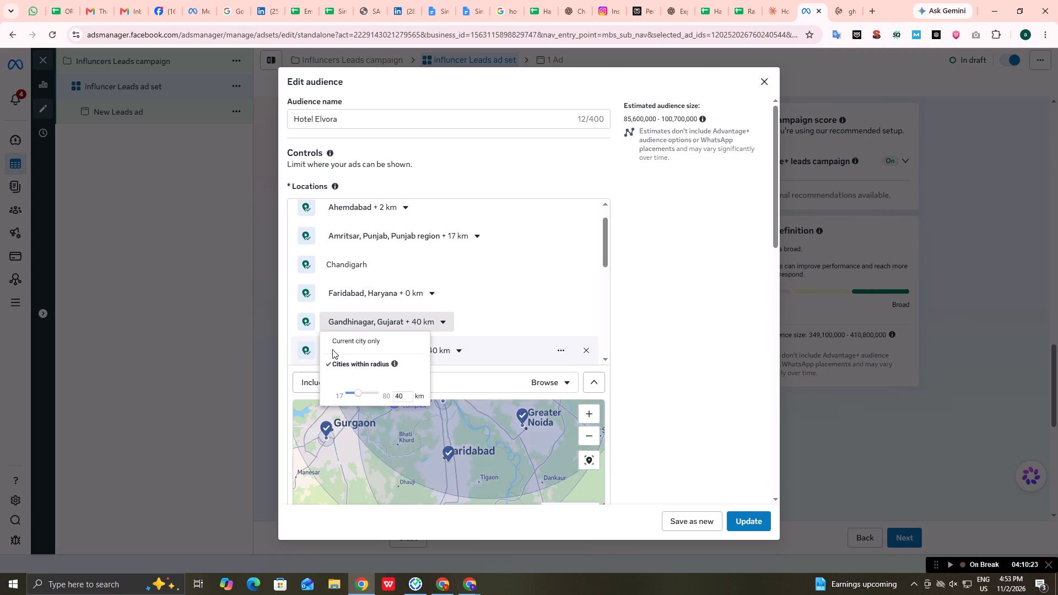
{"action": "left_click", "coordinate": [339, 344]}
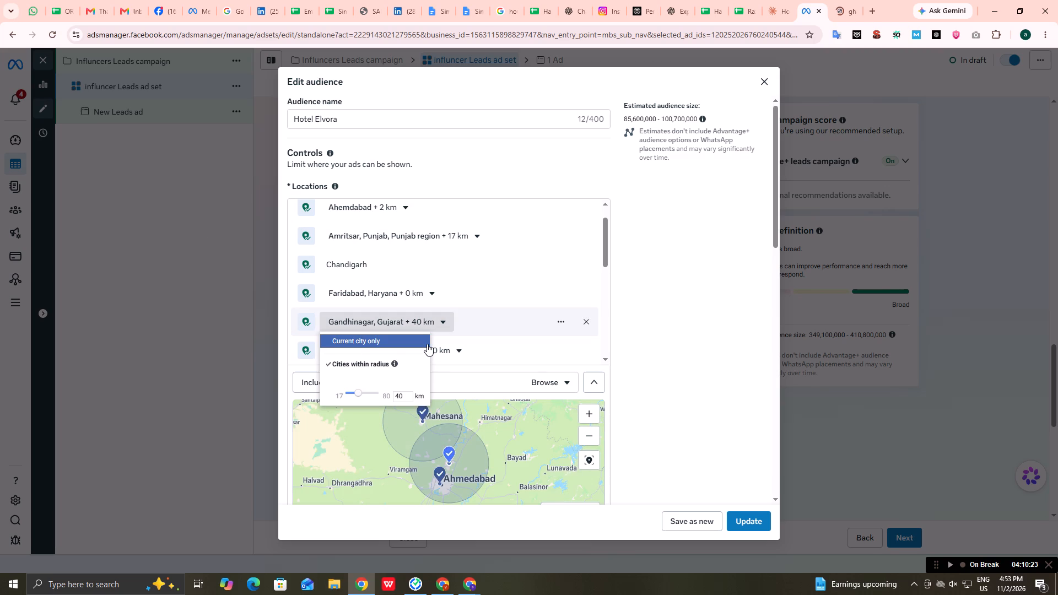
{"action": "left_click", "coordinate": [450, 348]}
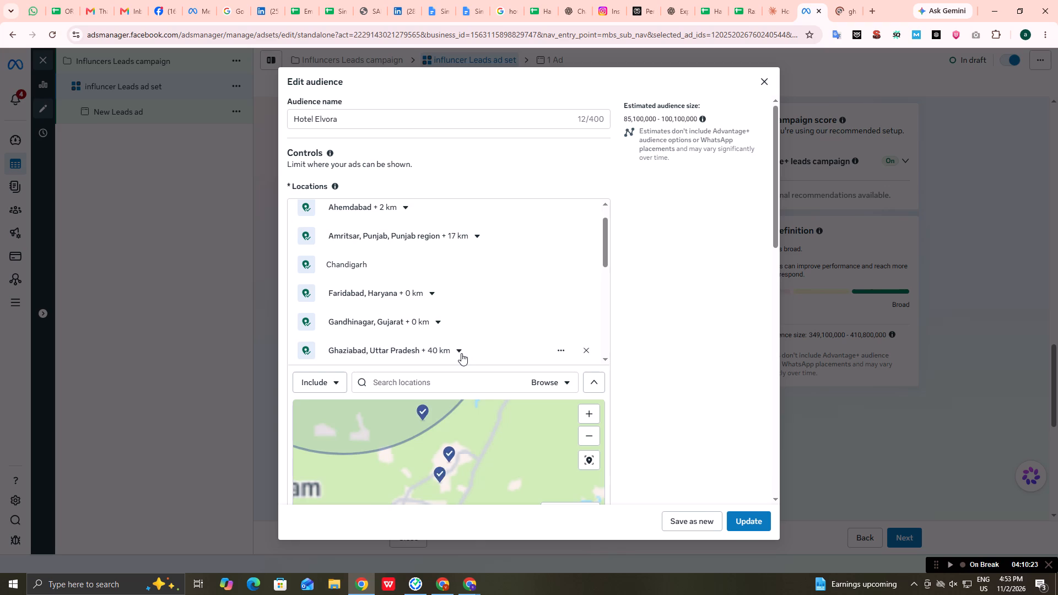
{"action": "left_click", "coordinate": [457, 350]}
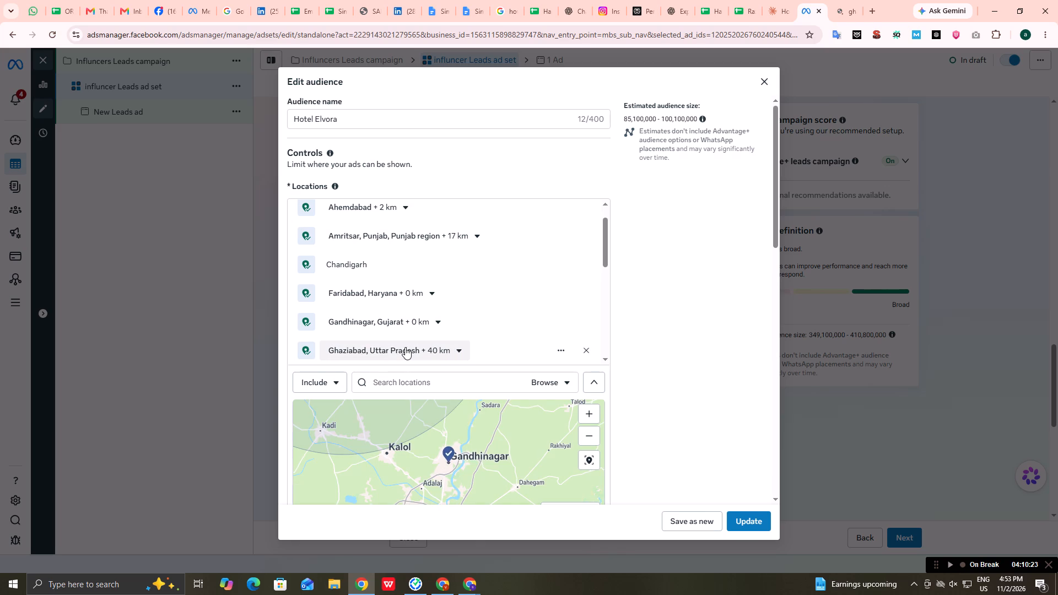
{"action": "left_click", "coordinate": [349, 366]}
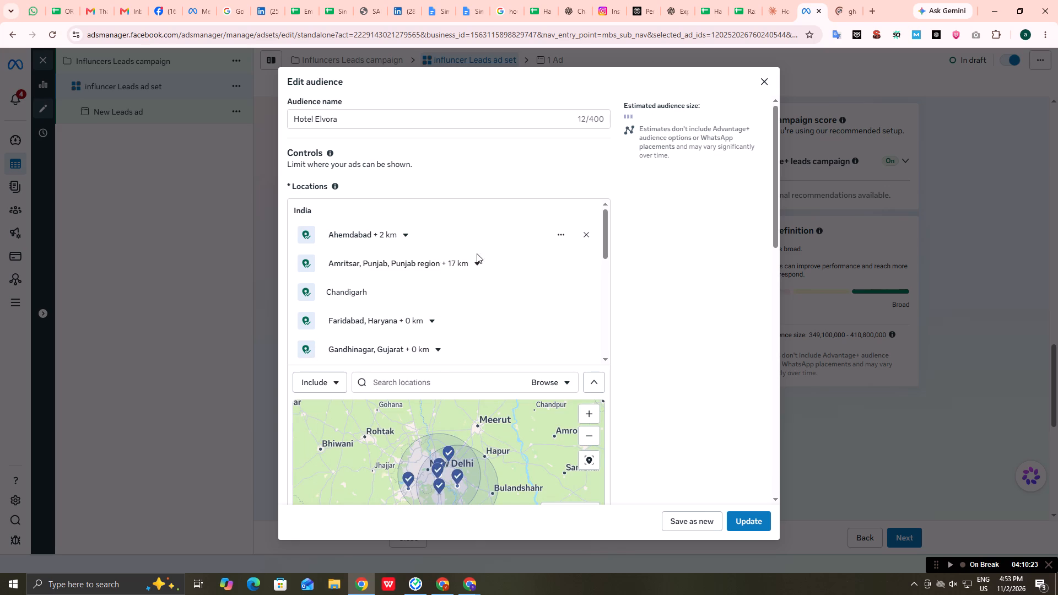
Restrict the Amritsar, Punjab location to the current city only.
{"action": "left_click", "coordinate": [478, 263]}
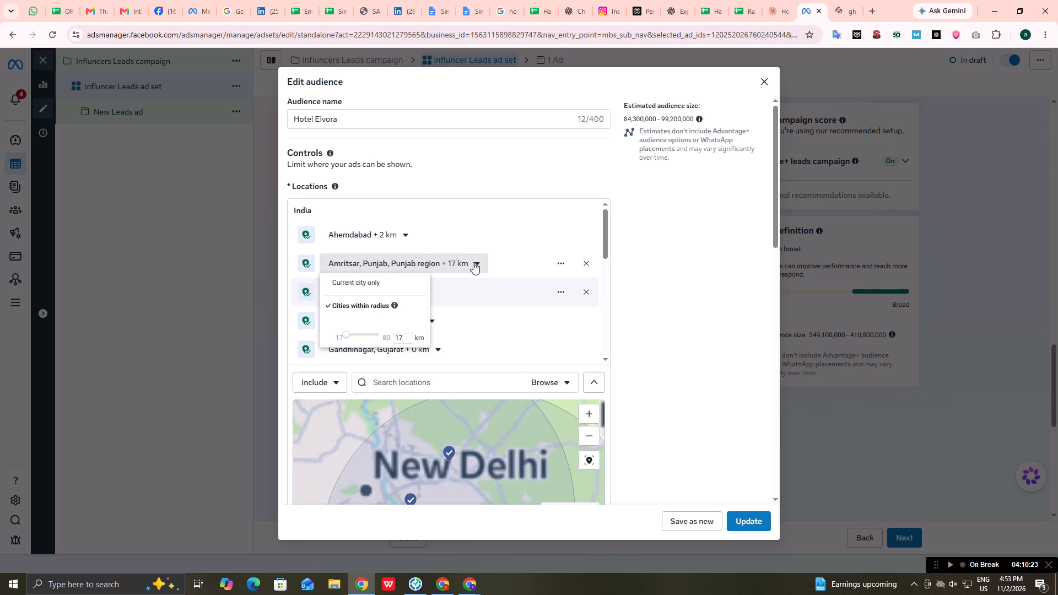
{"action": "left_click", "coordinate": [376, 282]}
Restrict the Ludhiana, Punjab location to the current city only.
{"action": "scroll", "coordinate": [376, 282], "scroll_direction": "down", "scroll_amount": 3}
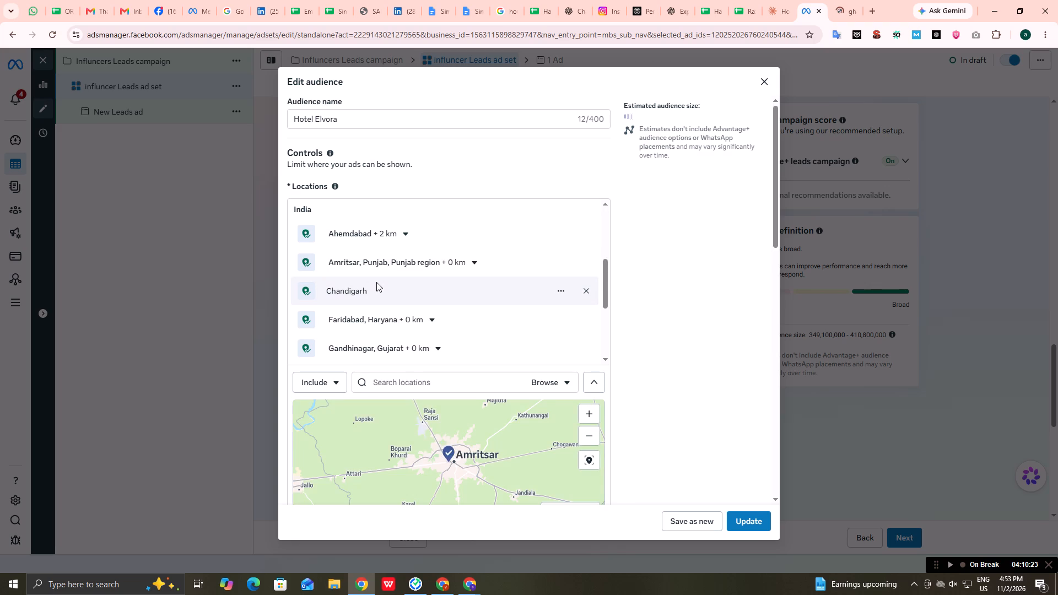
{"action": "scroll", "coordinate": [376, 282], "scroll_direction": "down", "scroll_amount": 2}
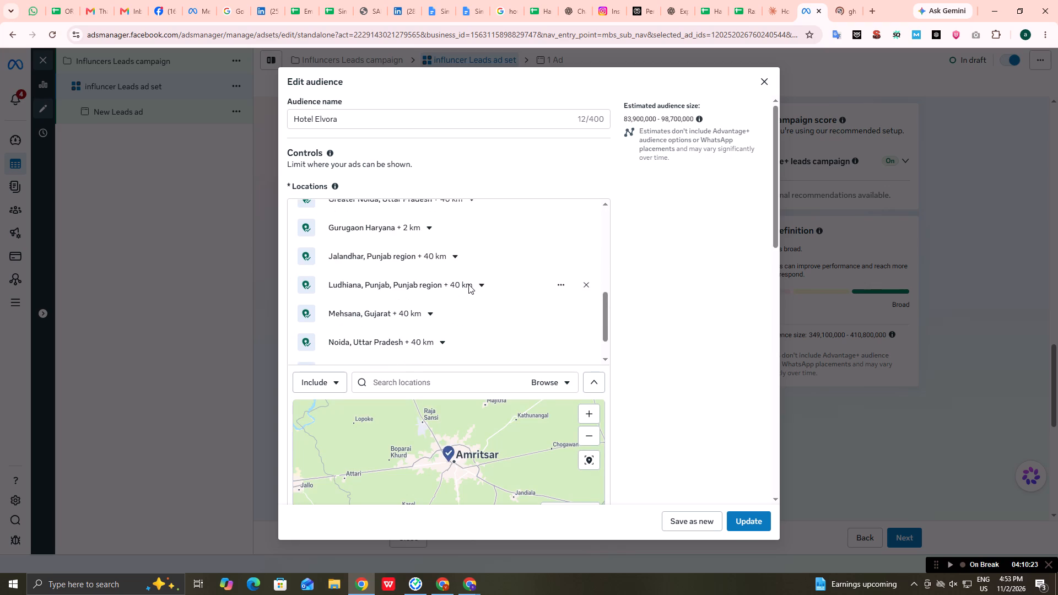
{"action": "left_click", "coordinate": [477, 216]}
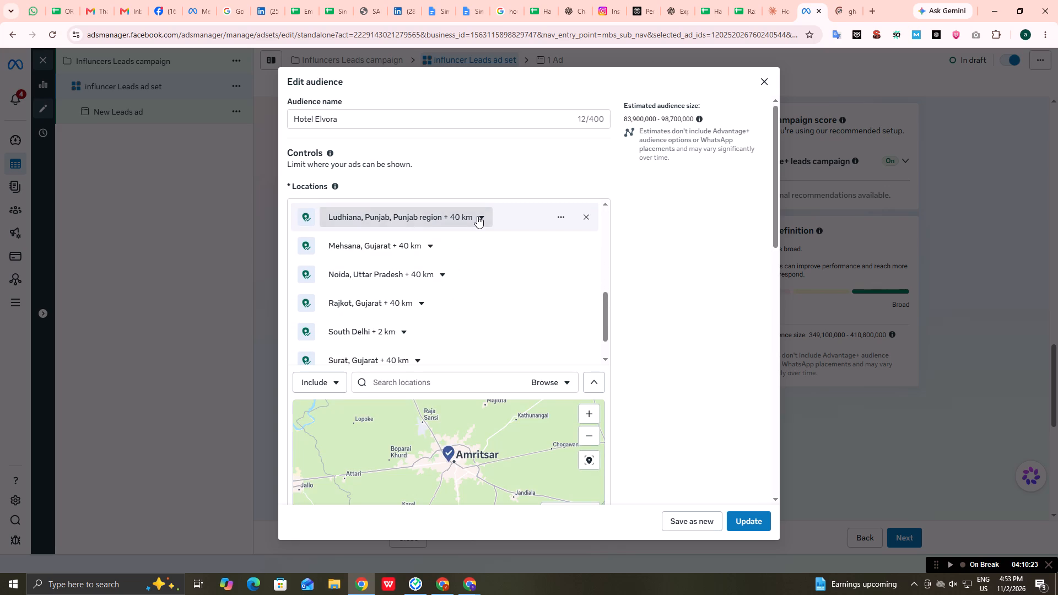
{"action": "left_click", "coordinate": [380, 240]}
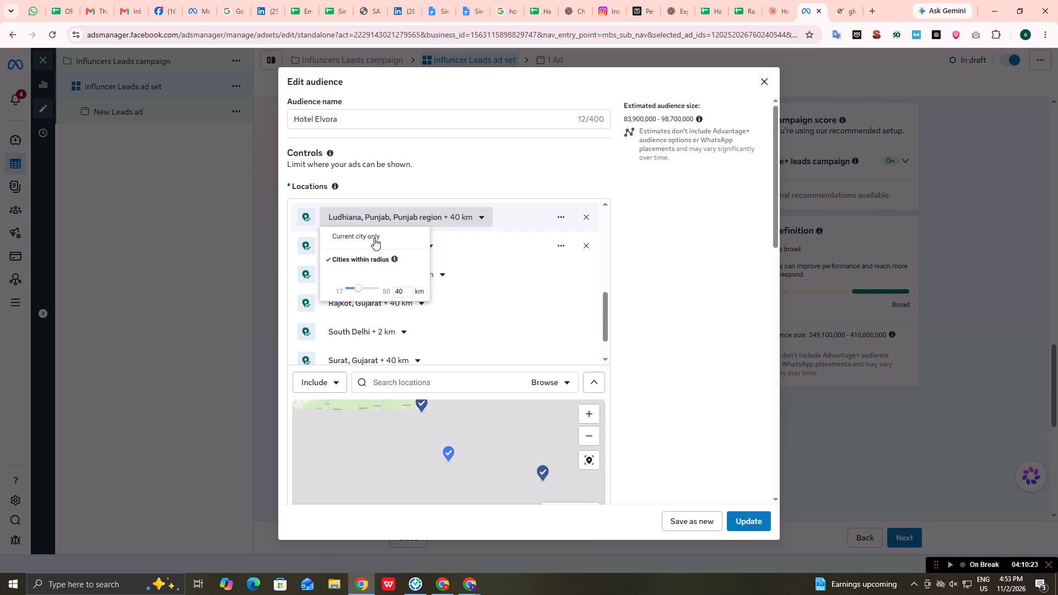
{"action": "left_click", "coordinate": [374, 238]}
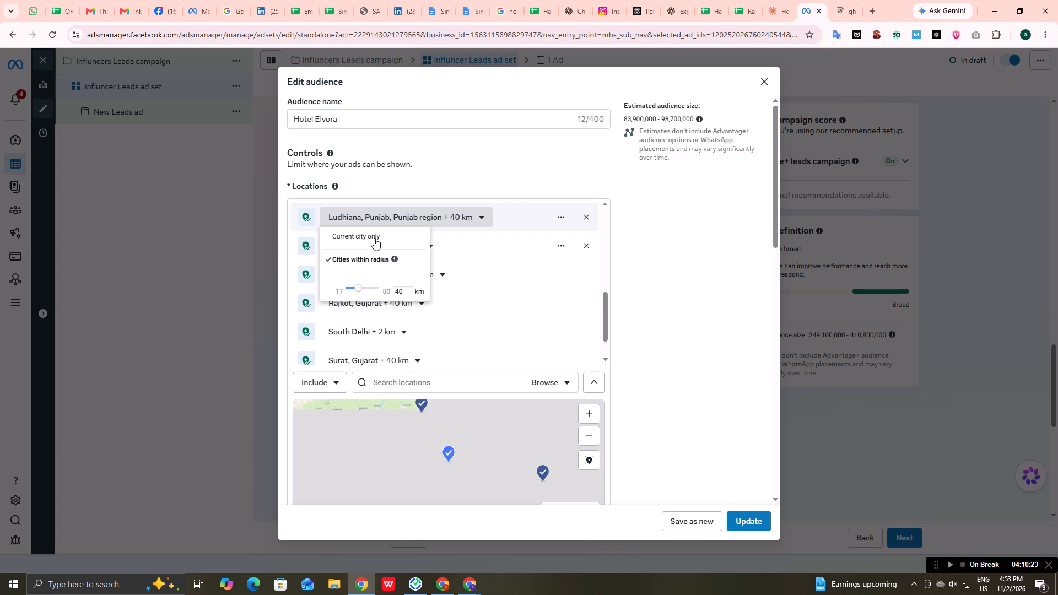